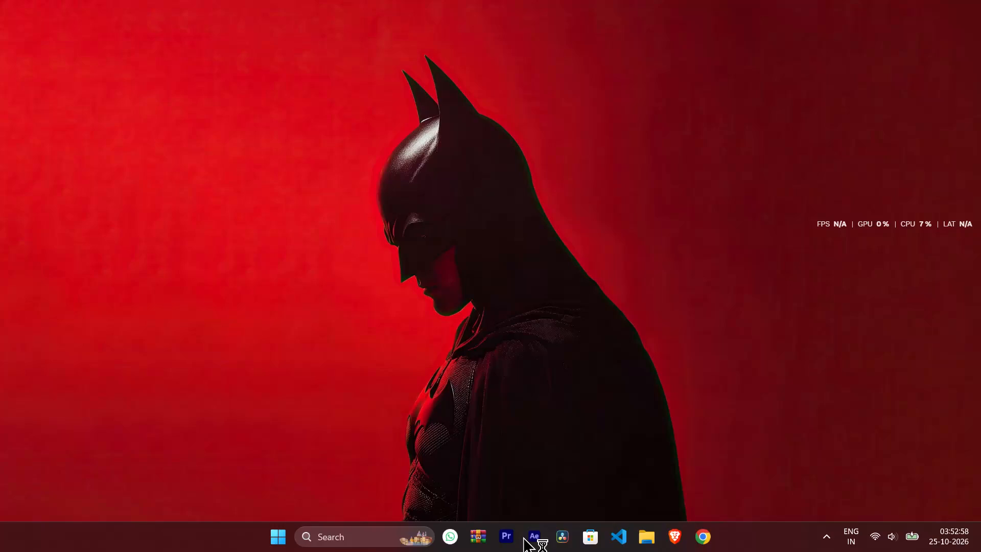
Launch Adobe After Effects.
{"action": "left_click", "coordinate": [523, 536]}
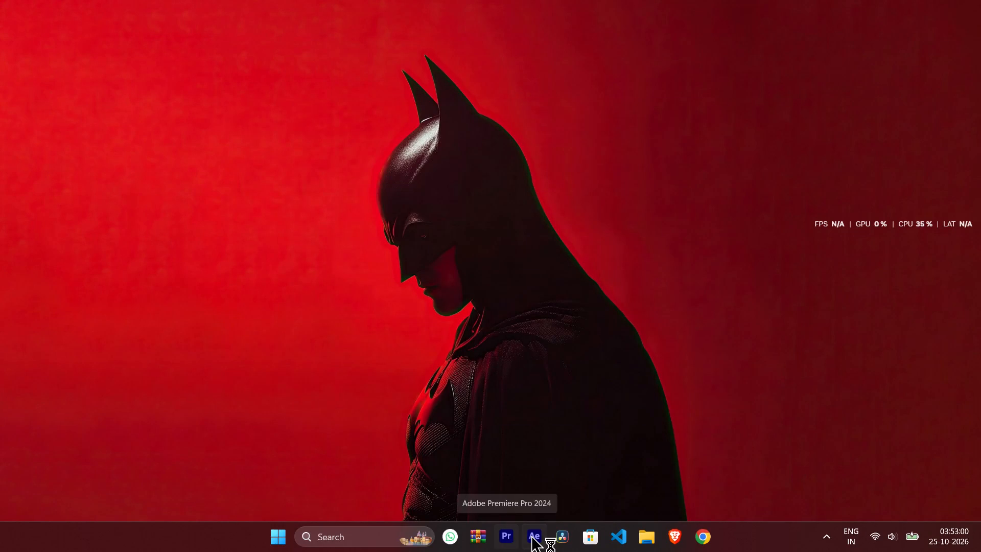
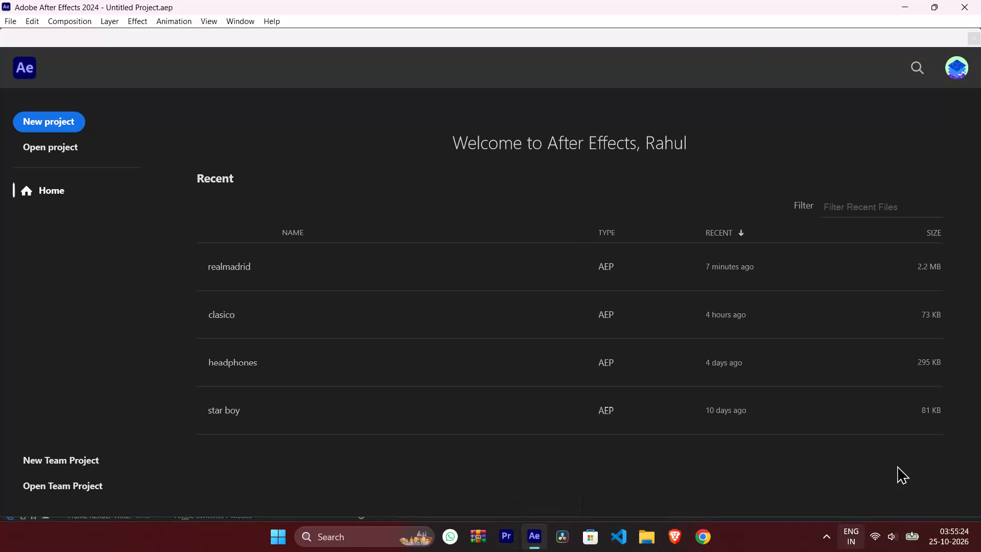
Open the recent project realmadrid.
{"action": "left_click", "coordinate": [248, 275]}
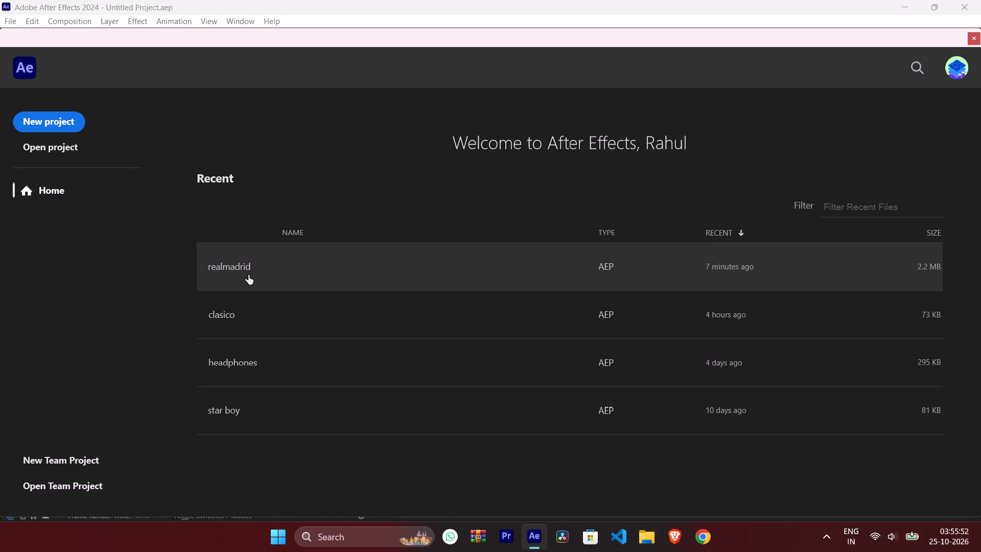
{"action": "double_click", "coordinate": [248, 275]}
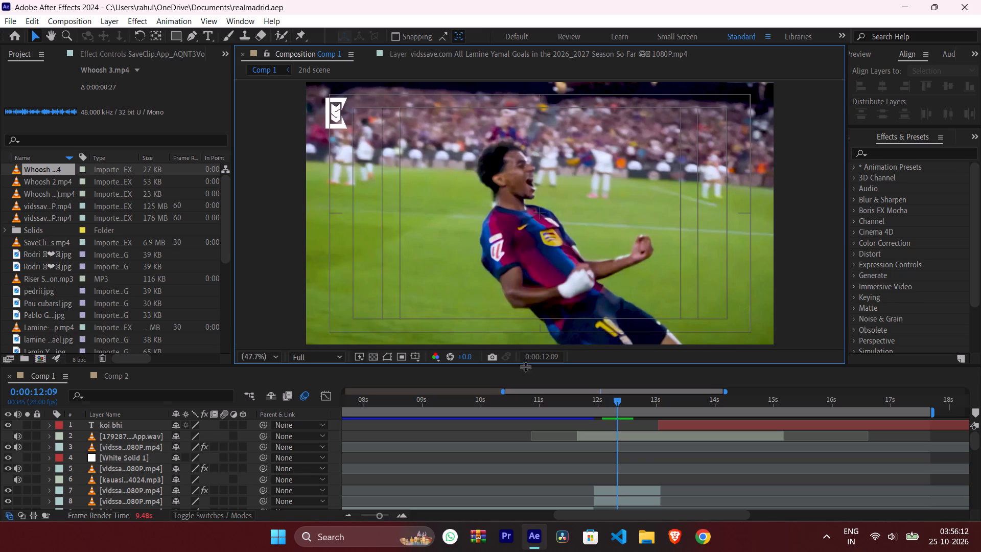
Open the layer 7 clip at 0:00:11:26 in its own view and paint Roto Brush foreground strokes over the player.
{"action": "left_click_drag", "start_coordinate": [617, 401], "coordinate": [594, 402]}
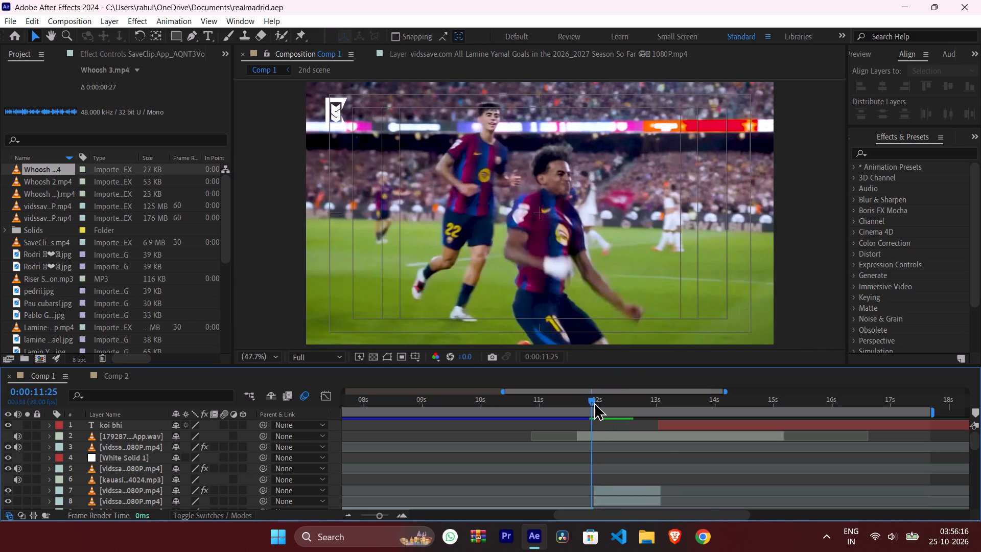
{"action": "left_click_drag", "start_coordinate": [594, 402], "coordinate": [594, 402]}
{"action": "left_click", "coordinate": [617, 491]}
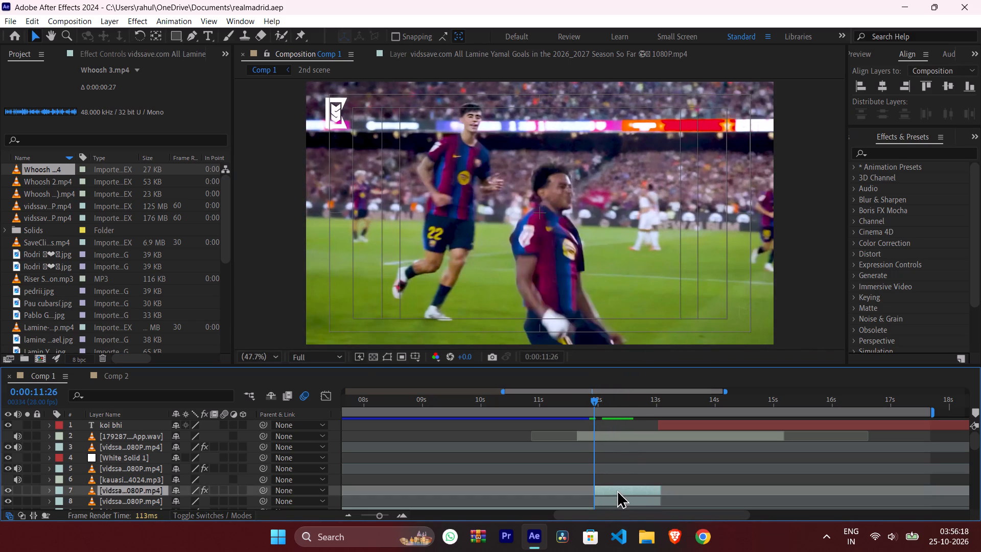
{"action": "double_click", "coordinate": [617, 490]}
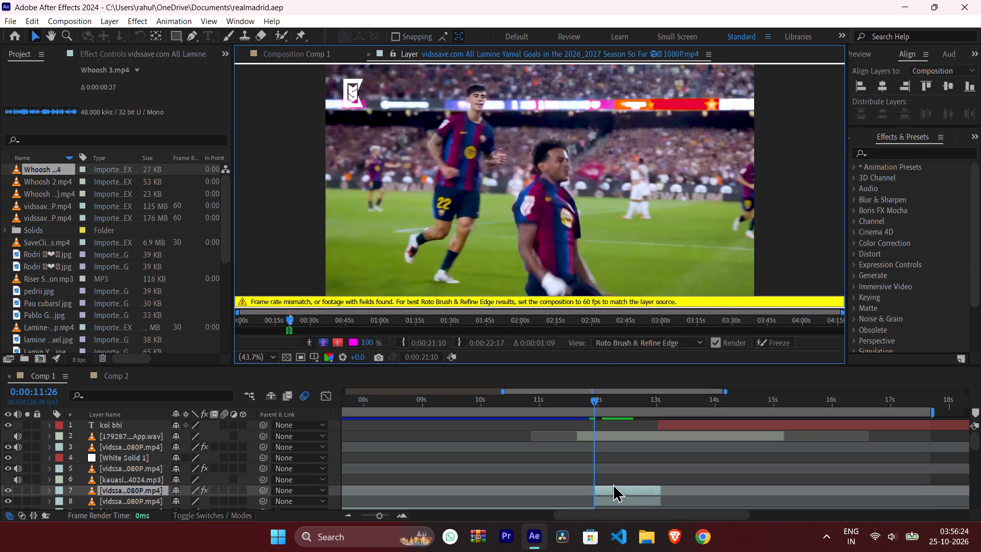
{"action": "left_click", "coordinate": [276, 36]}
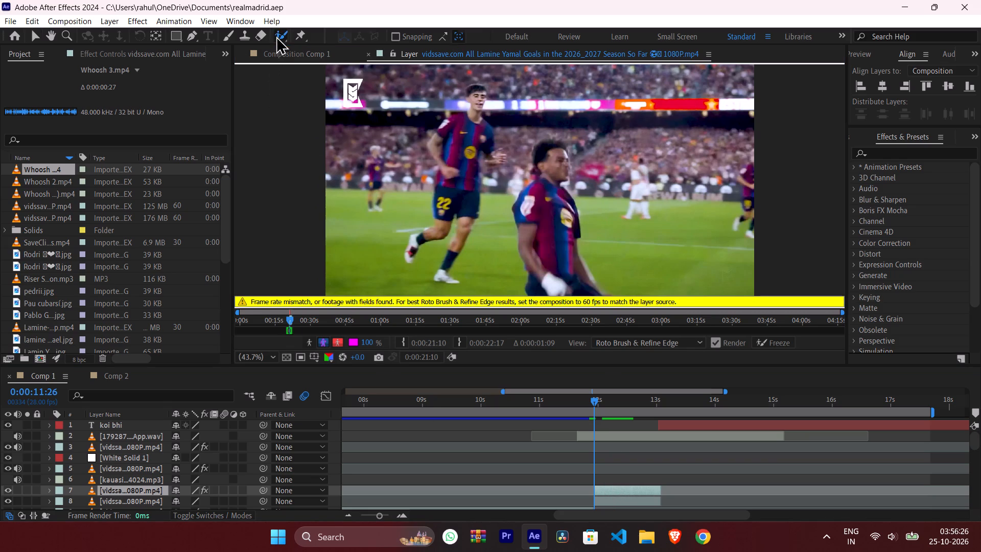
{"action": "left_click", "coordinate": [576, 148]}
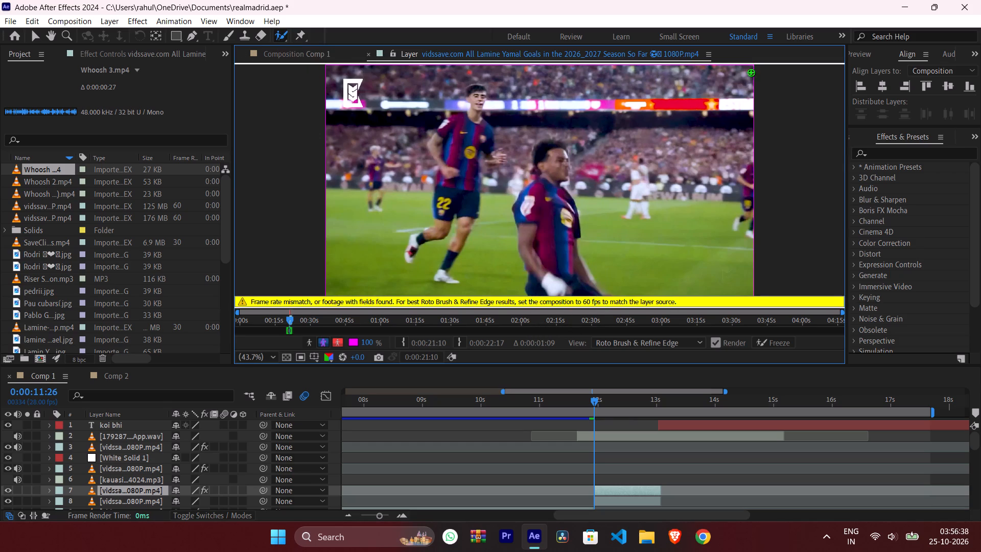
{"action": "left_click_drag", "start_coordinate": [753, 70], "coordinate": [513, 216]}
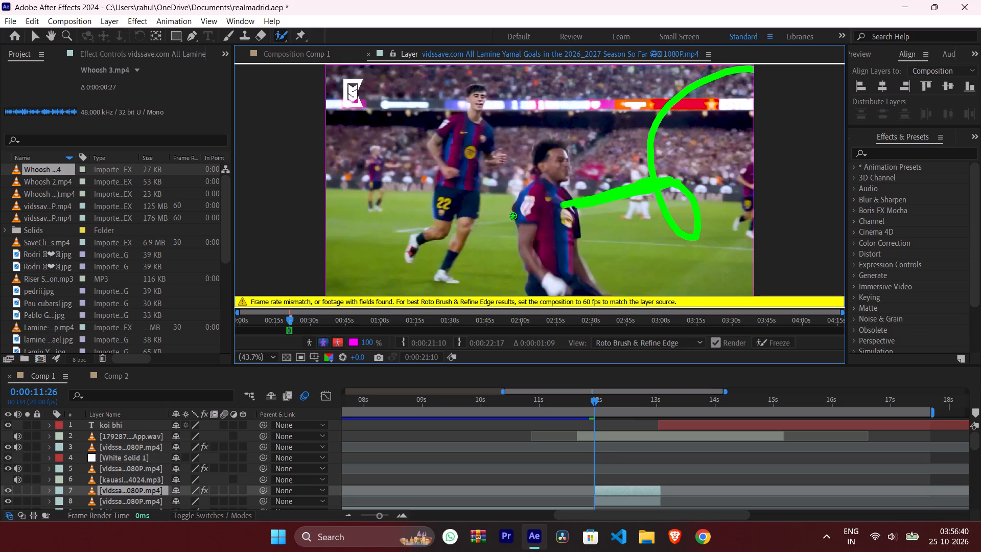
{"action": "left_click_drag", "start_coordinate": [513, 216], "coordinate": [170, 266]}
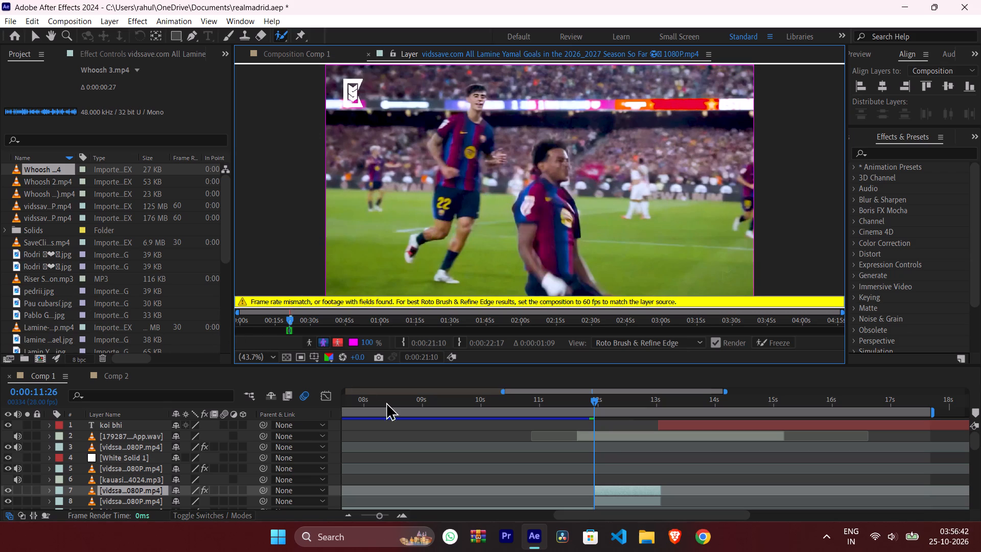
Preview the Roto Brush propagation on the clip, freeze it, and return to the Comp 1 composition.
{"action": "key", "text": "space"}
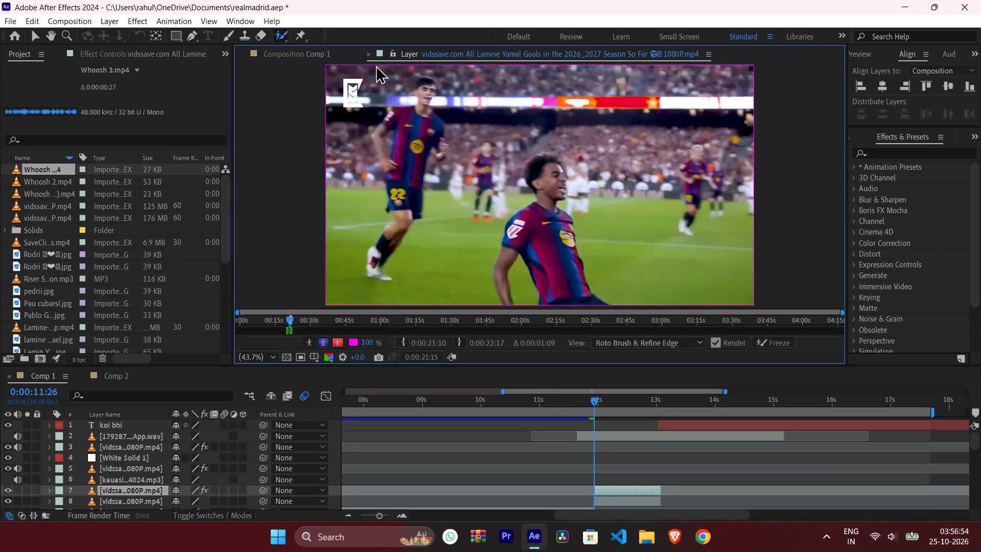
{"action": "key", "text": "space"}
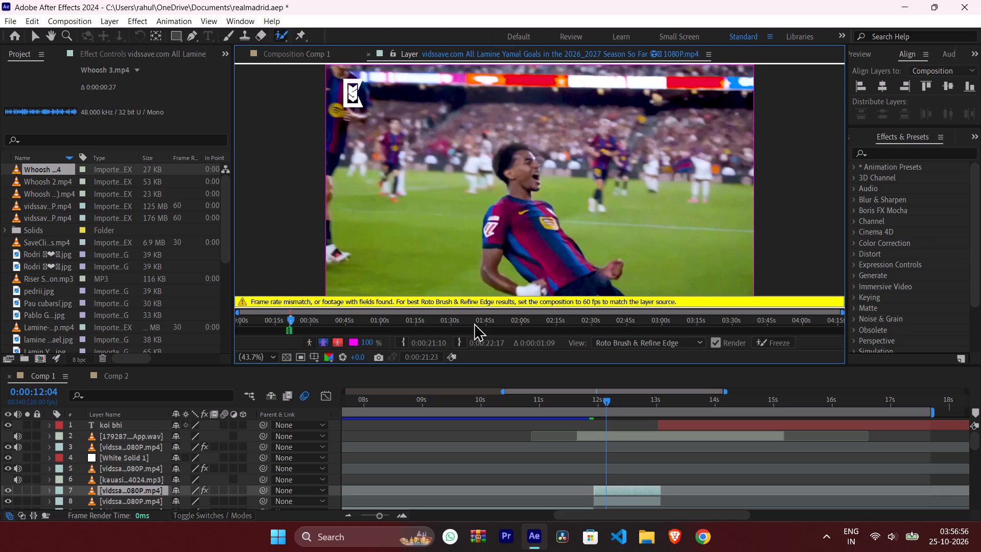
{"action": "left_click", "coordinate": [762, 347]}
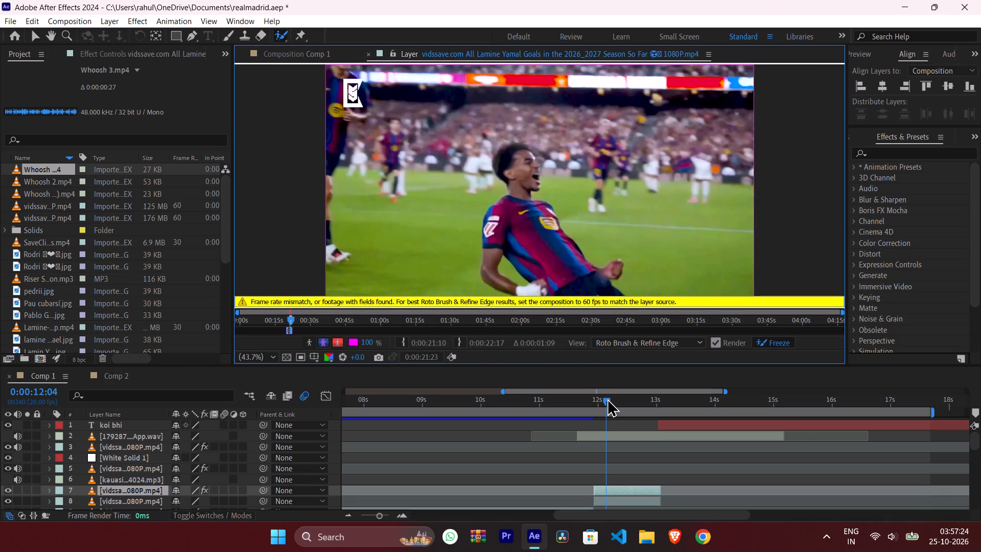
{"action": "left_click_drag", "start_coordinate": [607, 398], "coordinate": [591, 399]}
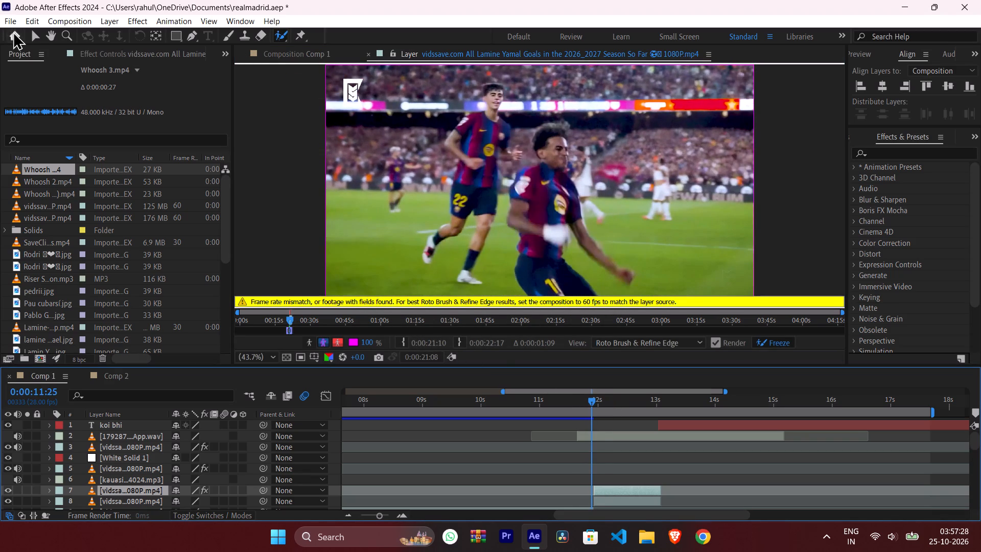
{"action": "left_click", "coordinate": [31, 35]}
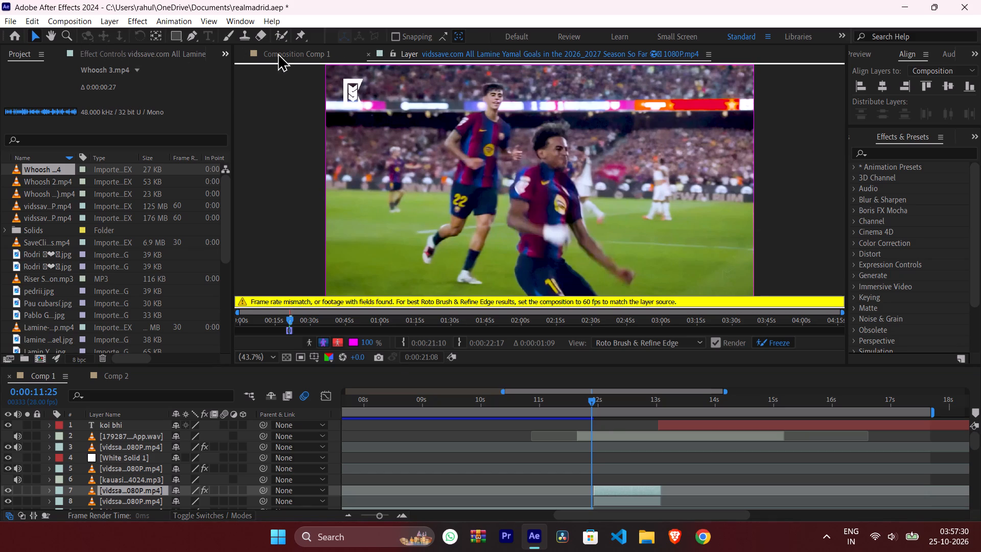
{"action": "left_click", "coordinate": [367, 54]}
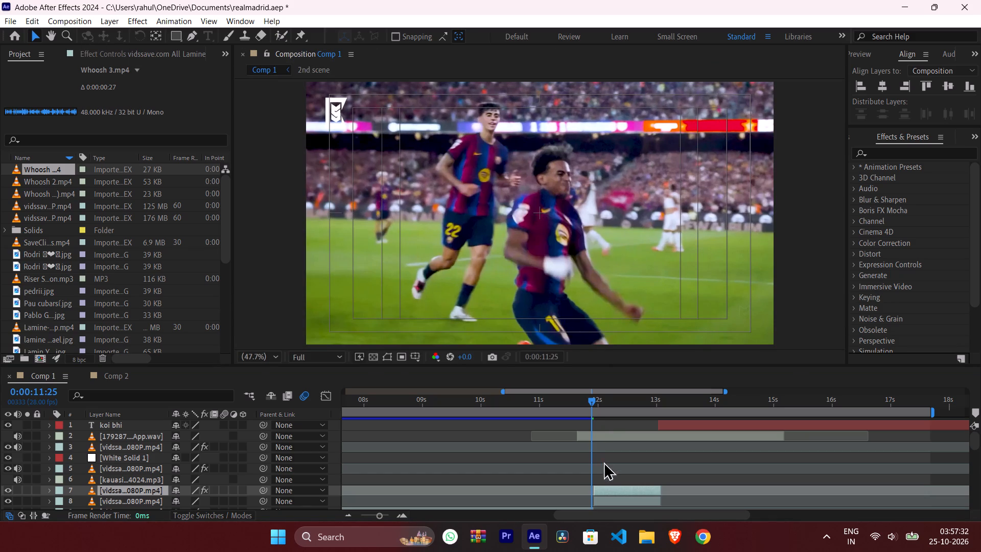
Shift the roto-brushed layer 7 clip past 17 s, inspect it there, and delete it from Comp 1.
{"action": "left_click_drag", "start_coordinate": [608, 488], "coordinate": [865, 487]}
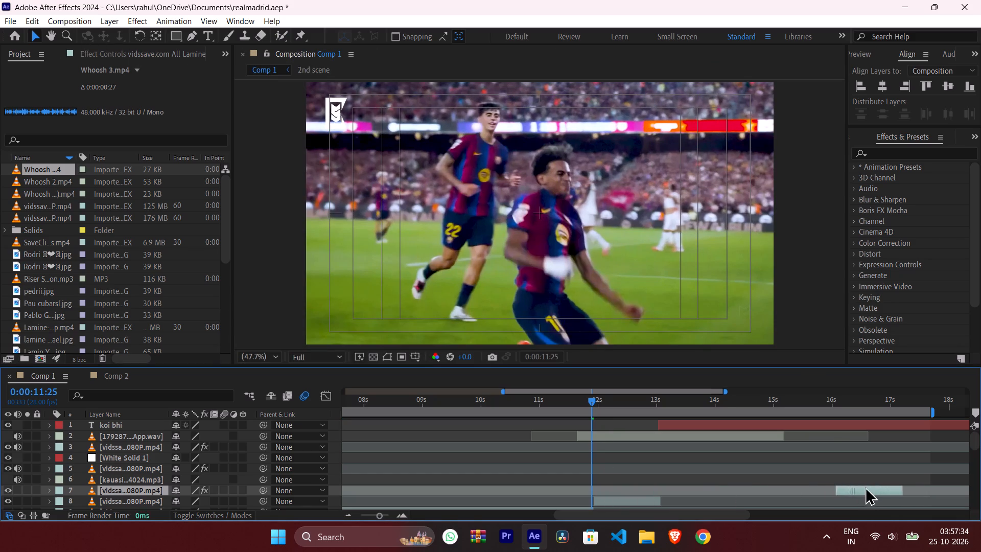
{"action": "left_click_drag", "start_coordinate": [865, 487], "coordinate": [927, 477]}
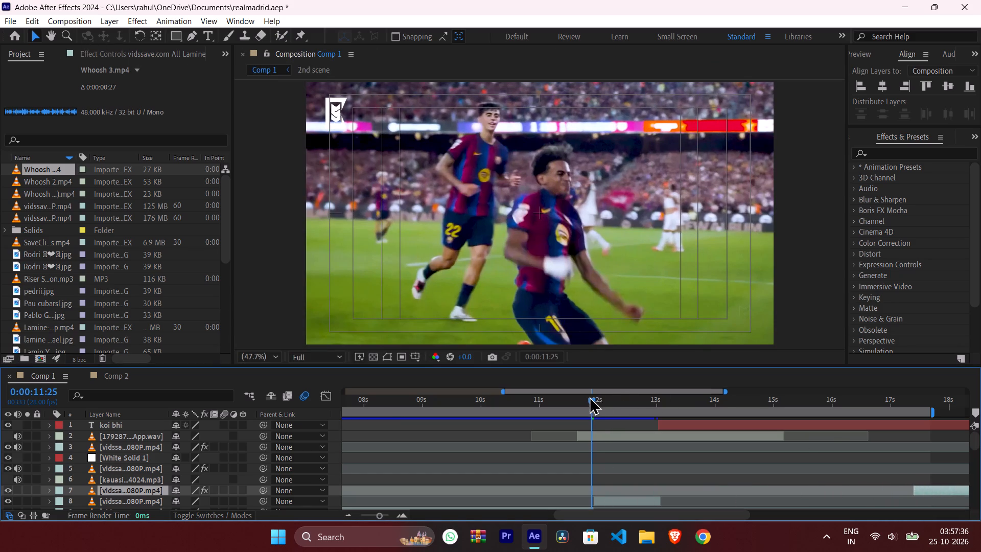
{"action": "left_click_drag", "start_coordinate": [589, 396], "coordinate": [916, 416]}
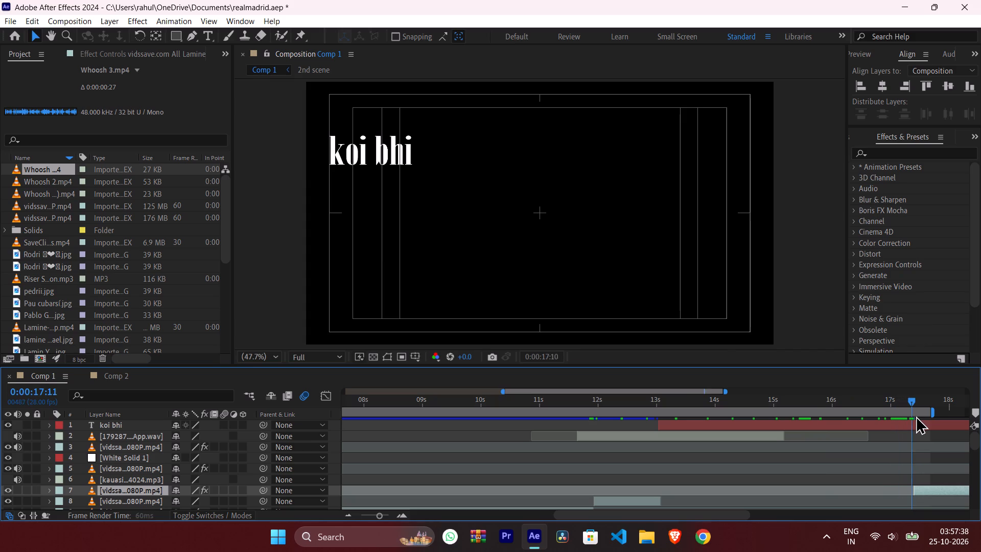
{"action": "left_click_drag", "start_coordinate": [916, 416], "coordinate": [929, 414]}
{"action": "left_click", "coordinate": [926, 490]}
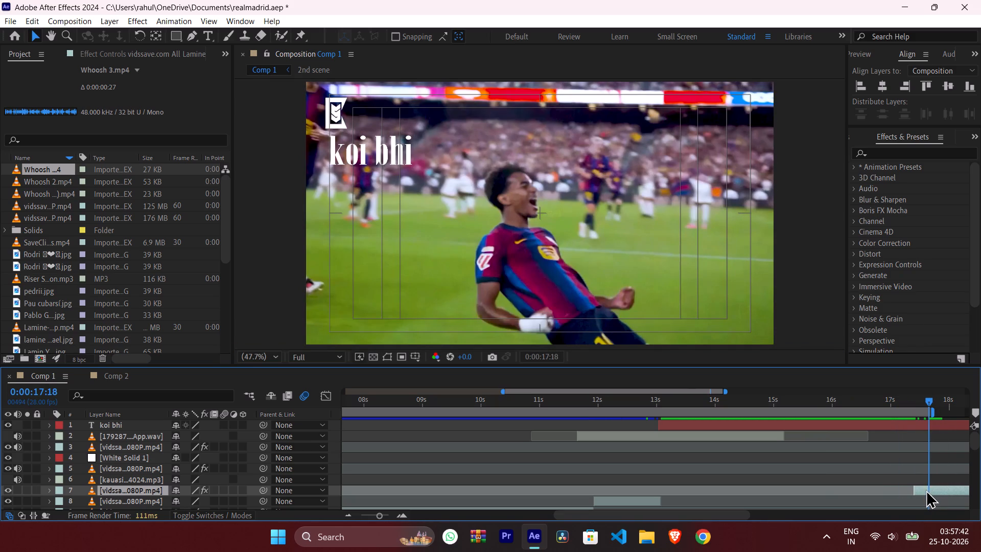
{"action": "key", "text": "Delete"}
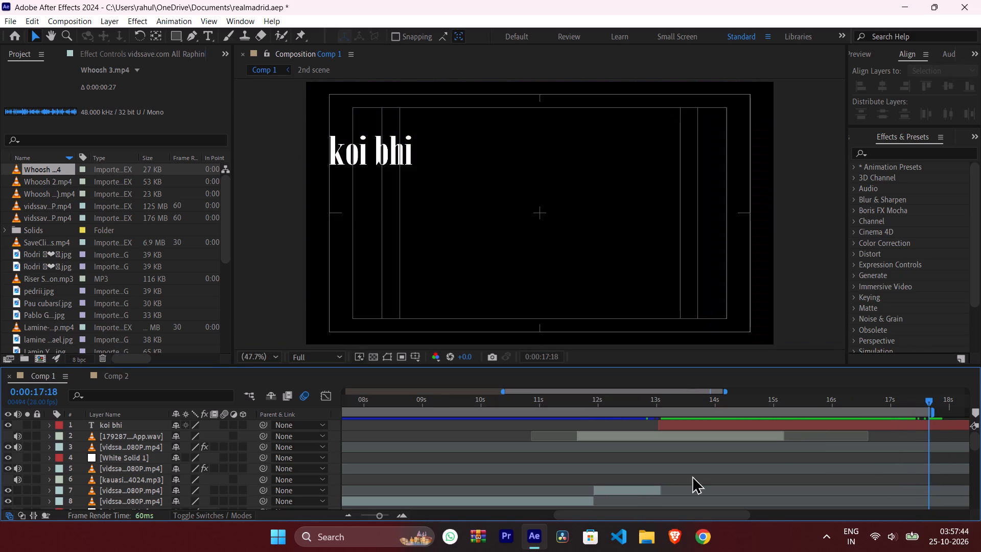
Select the remaining clip that starts just before 12 s and move the current time to 0:00:11:26.
{"action": "scroll", "coordinate": [649, 473], "scroll_direction": "down", "scroll_amount": 1}
{"action": "scroll", "coordinate": [667, 469], "scroll_direction": "up", "scroll_amount": 1}
{"action": "left_click", "coordinate": [624, 492]}
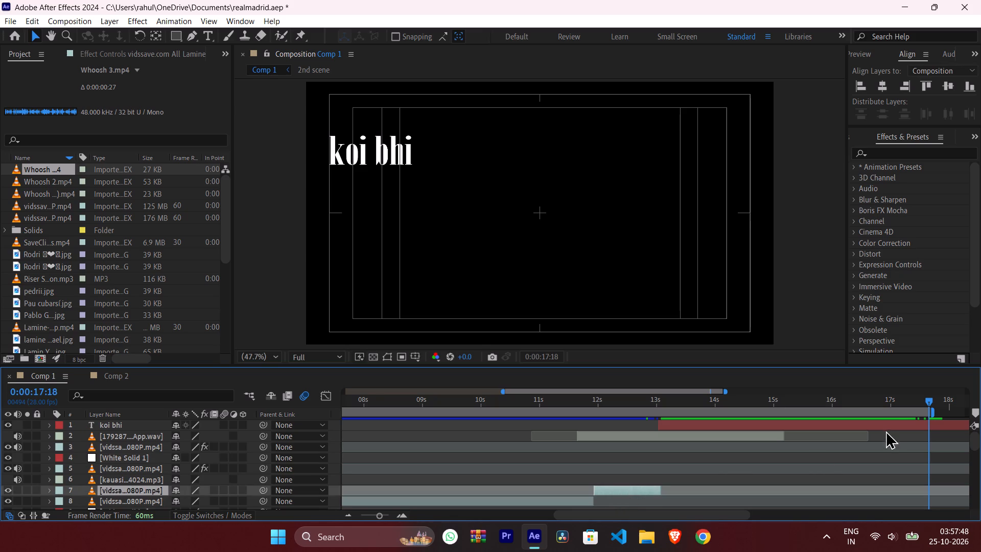
{"action": "left_click_drag", "start_coordinate": [927, 401], "coordinate": [660, 449]}
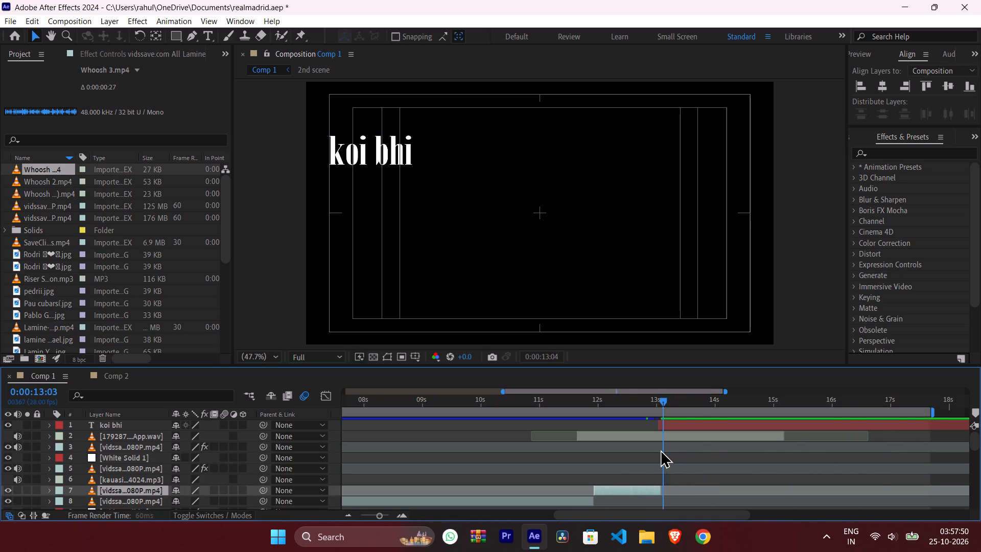
{"action": "left_click_drag", "start_coordinate": [660, 449], "coordinate": [604, 460]}
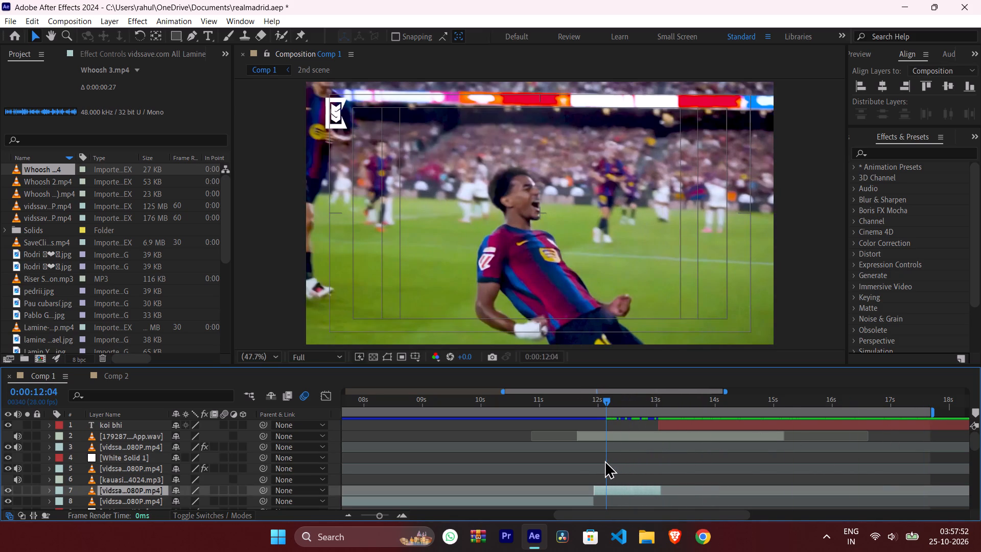
{"action": "left_click_drag", "start_coordinate": [604, 460], "coordinate": [593, 462]}
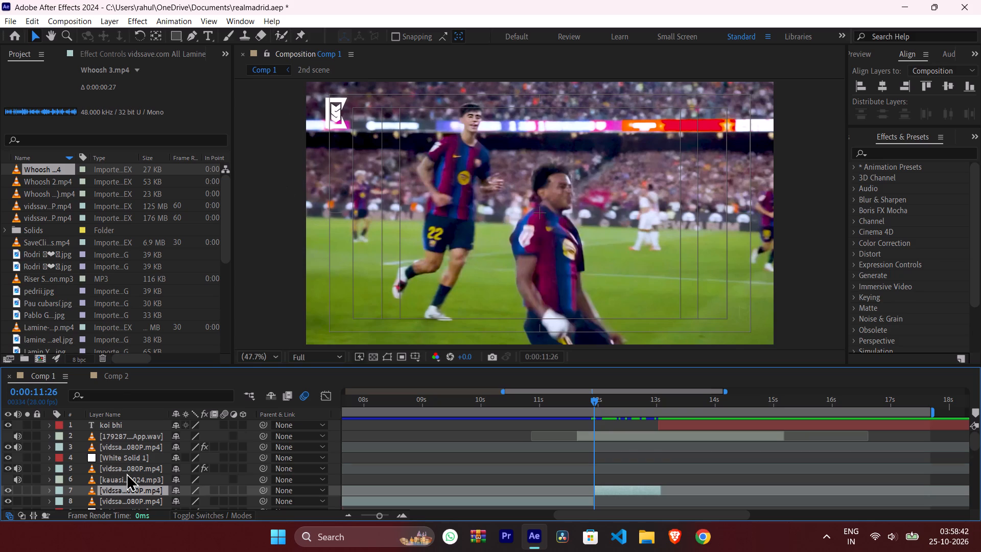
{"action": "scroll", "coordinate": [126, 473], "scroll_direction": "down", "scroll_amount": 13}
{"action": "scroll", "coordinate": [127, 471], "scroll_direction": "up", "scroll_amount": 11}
Open the remaining layer 7 clip in its own view and mark the kneeling player as foreground with the Roto Brush.
{"action": "double_click", "coordinate": [620, 490]}
{"action": "left_click", "coordinate": [622, 490]}
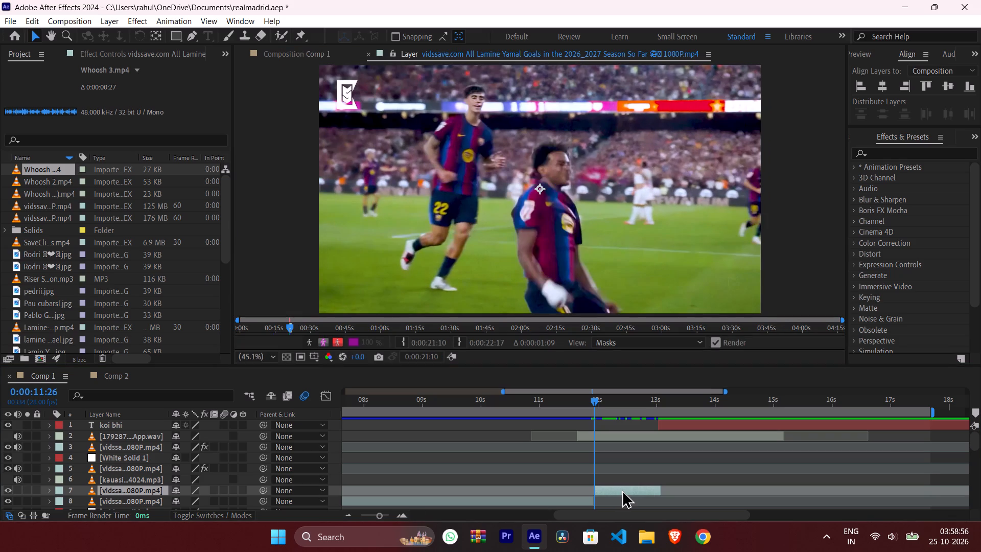
{"action": "left_click", "coordinate": [622, 490]}
{"action": "double_click", "coordinate": [623, 490]}
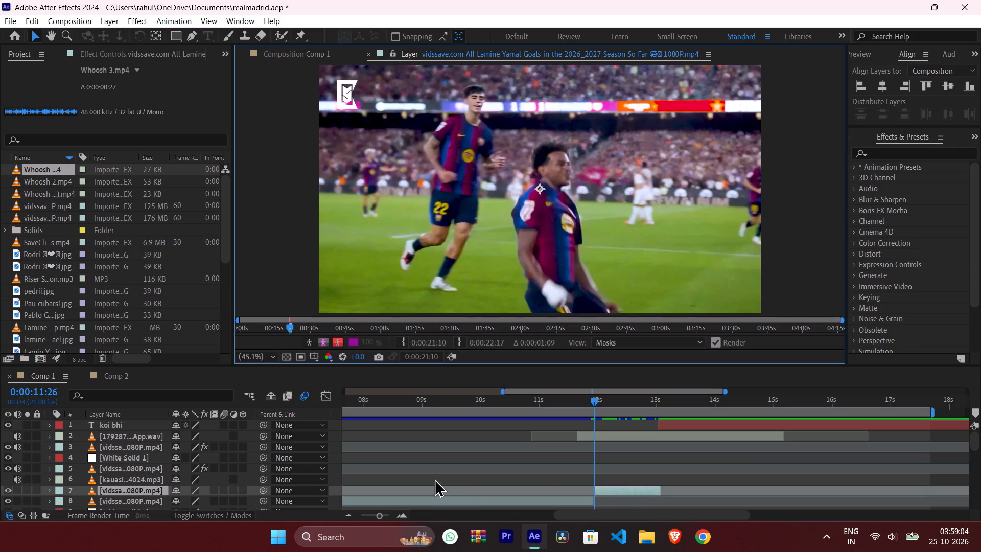
{"action": "left_click", "coordinate": [277, 36]}
{"action": "left_click", "coordinate": [569, 183]}
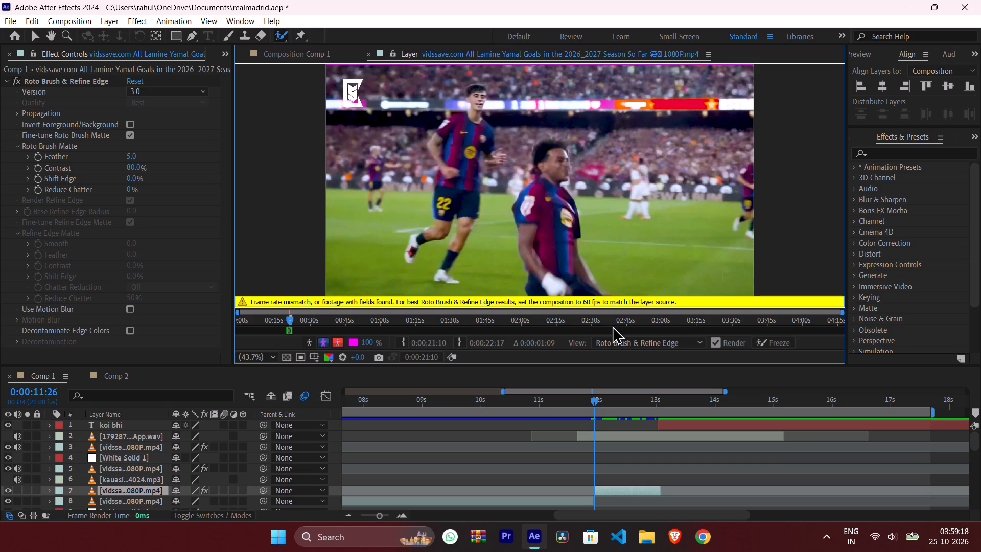
Preview the Roto Brush propagation, start freezing it, stop the freezing early, and return to the Selection tool.
{"action": "key", "text": "space"}
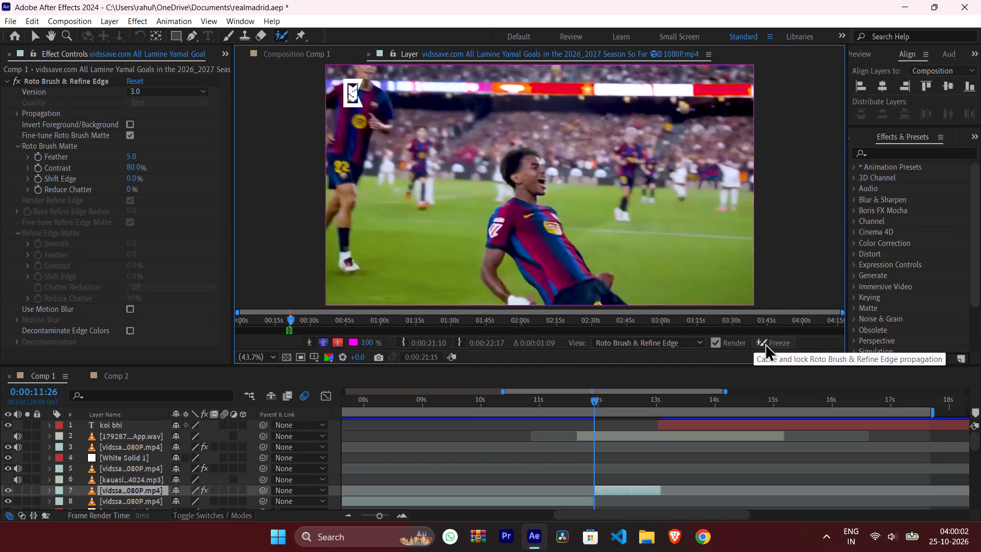
{"action": "left_click", "coordinate": [765, 343]}
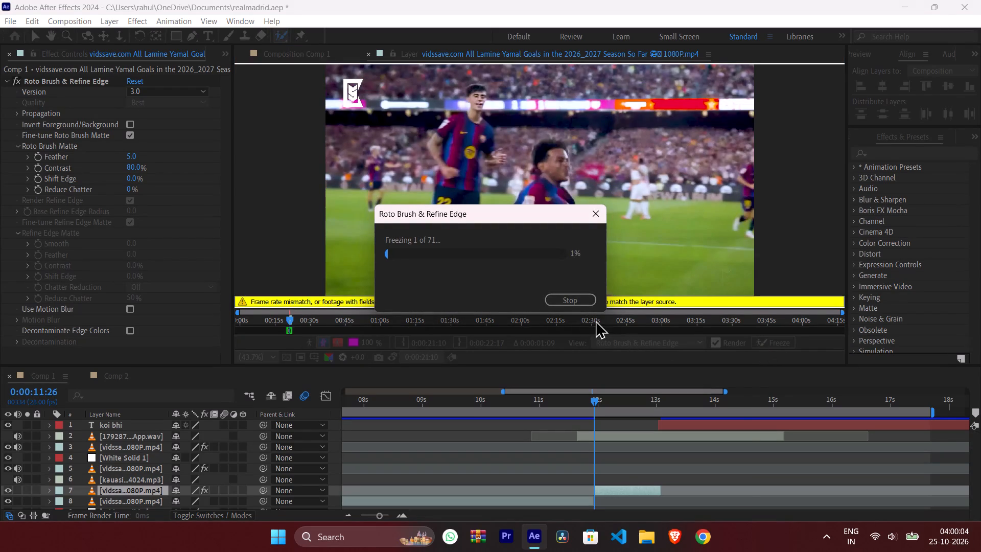
{"action": "left_click", "coordinate": [567, 302]}
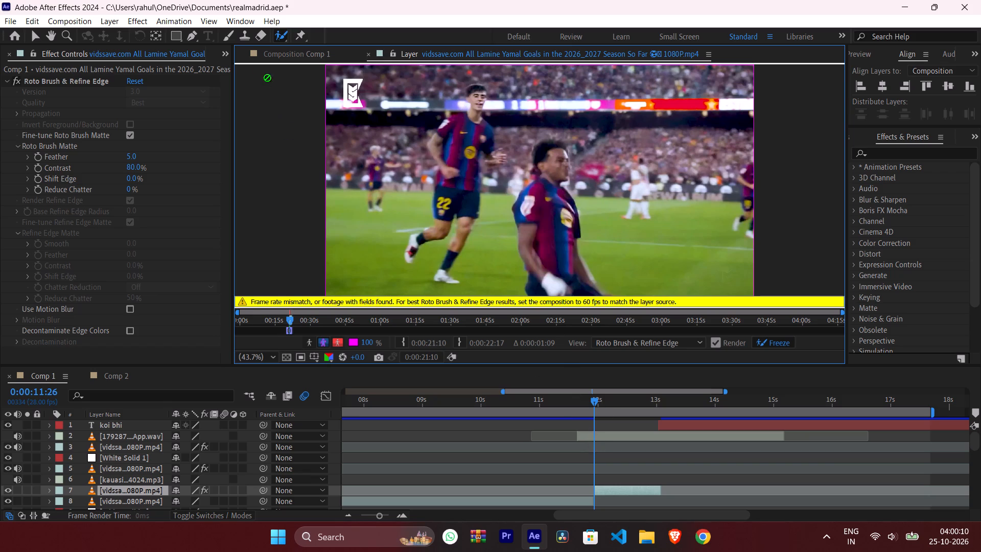
{"action": "left_click", "coordinate": [249, 41]}
{"action": "left_click", "coordinate": [256, 36]}
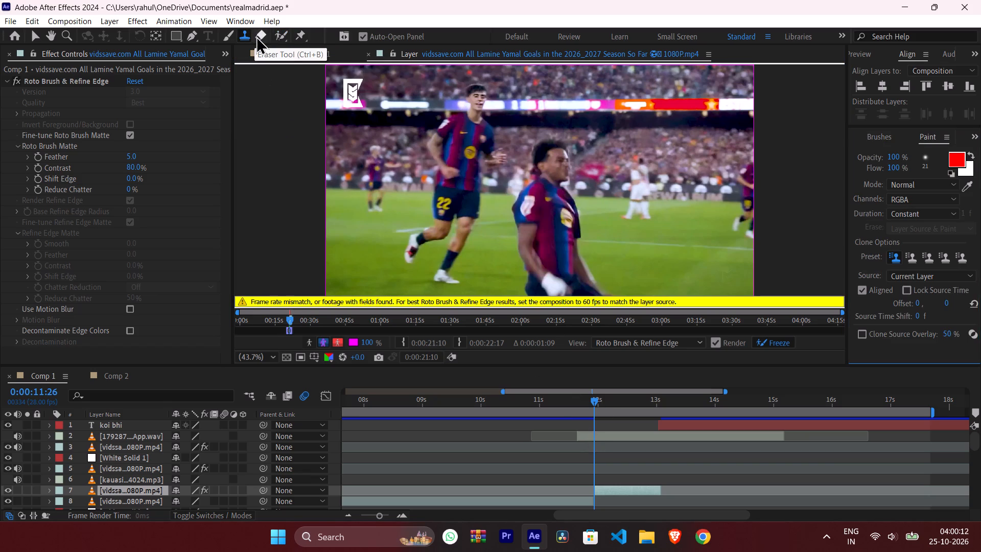
{"action": "left_click", "coordinate": [33, 35]}
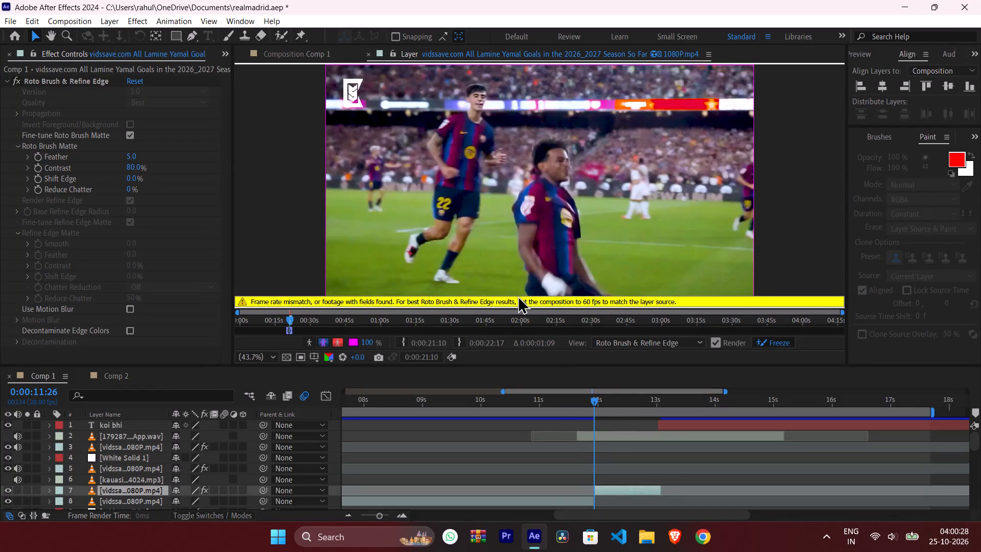
Return to the Comp 1 composition view and preview it from 0:00:00:00.
{"action": "left_click", "coordinate": [367, 51]}
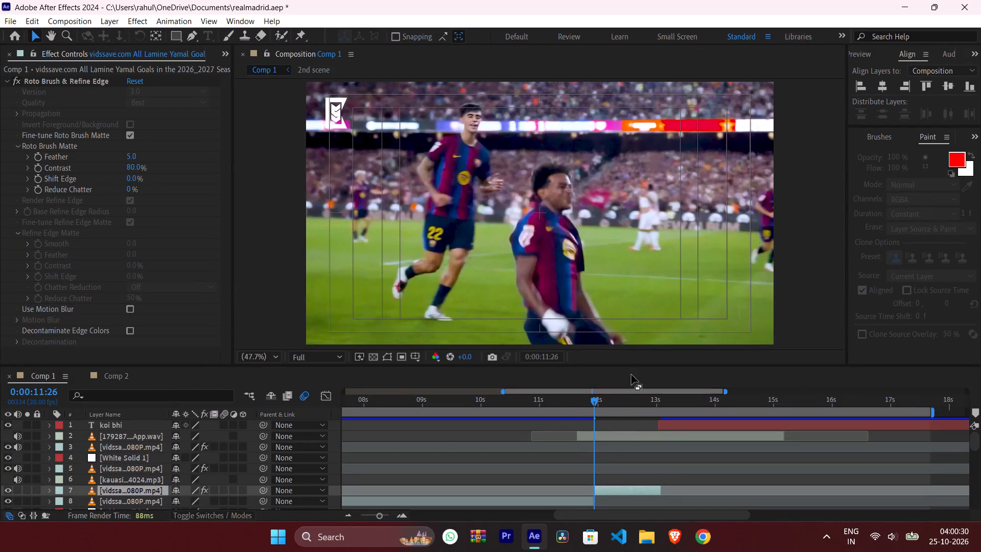
{"action": "left_click_drag", "start_coordinate": [595, 401], "coordinate": [340, 401]}
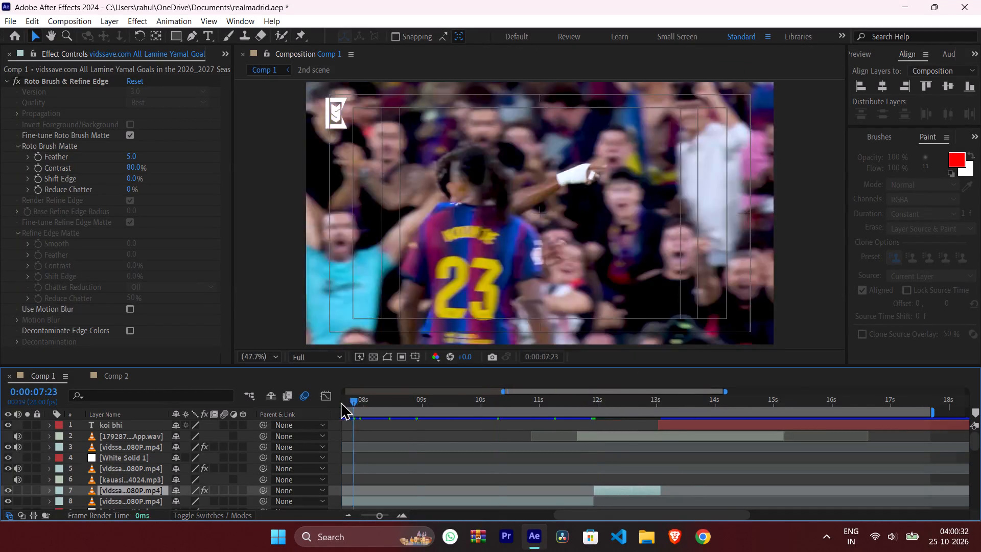
{"action": "left_click_drag", "start_coordinate": [340, 401], "coordinate": [292, 401]}
{"action": "key", "text": "space"}
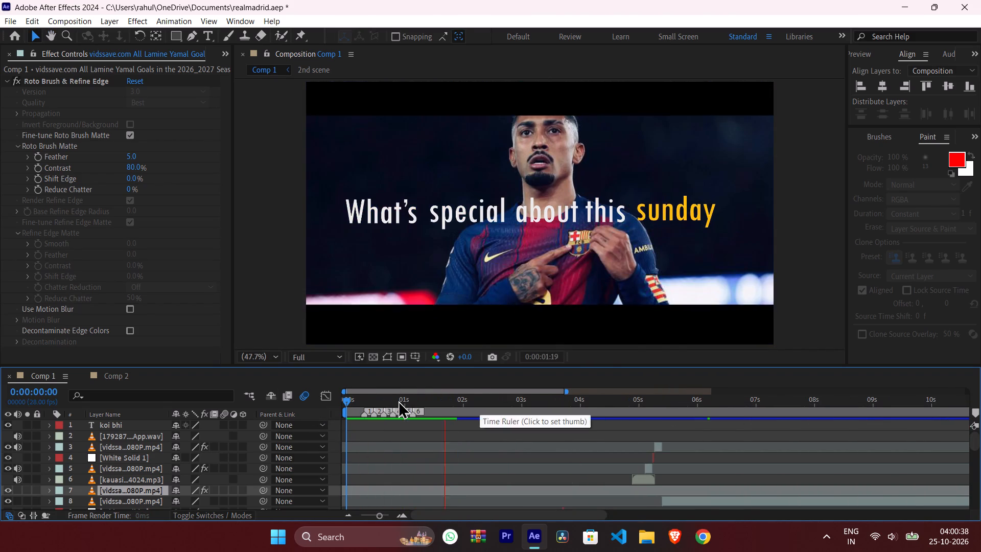
Stop the playback, check Comp 1's composition settings, and lower its preview resolution to Quarter.
{"action": "left_click", "coordinate": [293, 358]}
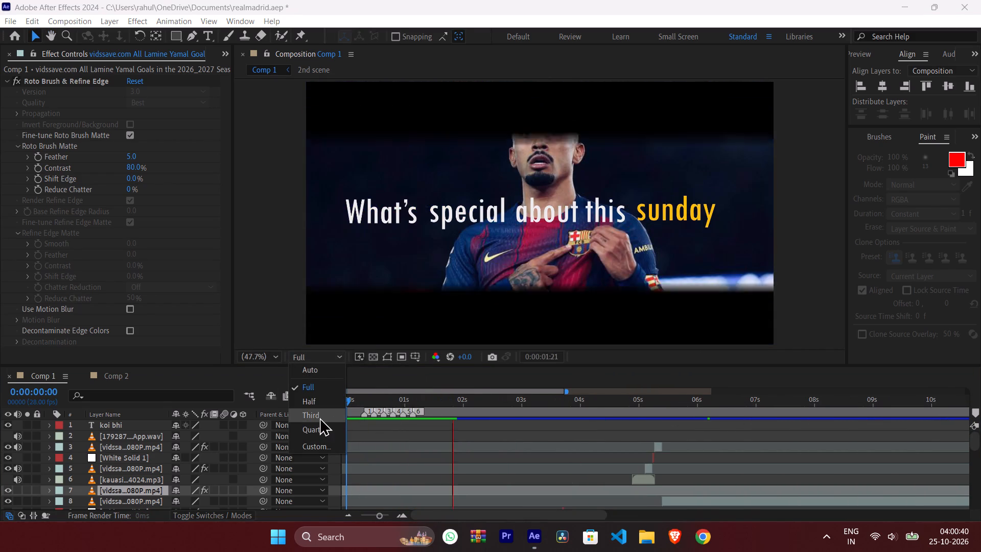
{"action": "key", "text": "ctrl+k"}
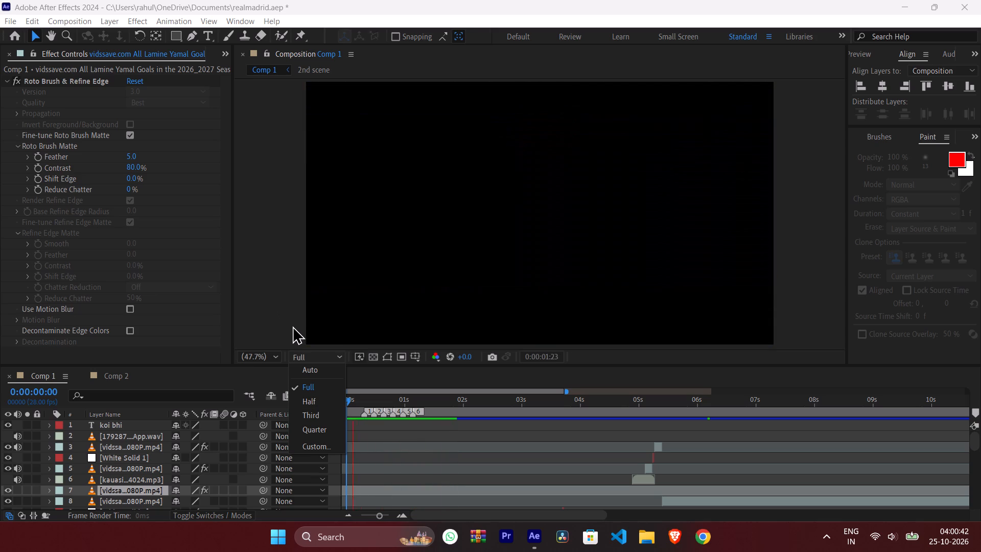
{"action": "key", "text": "space"}
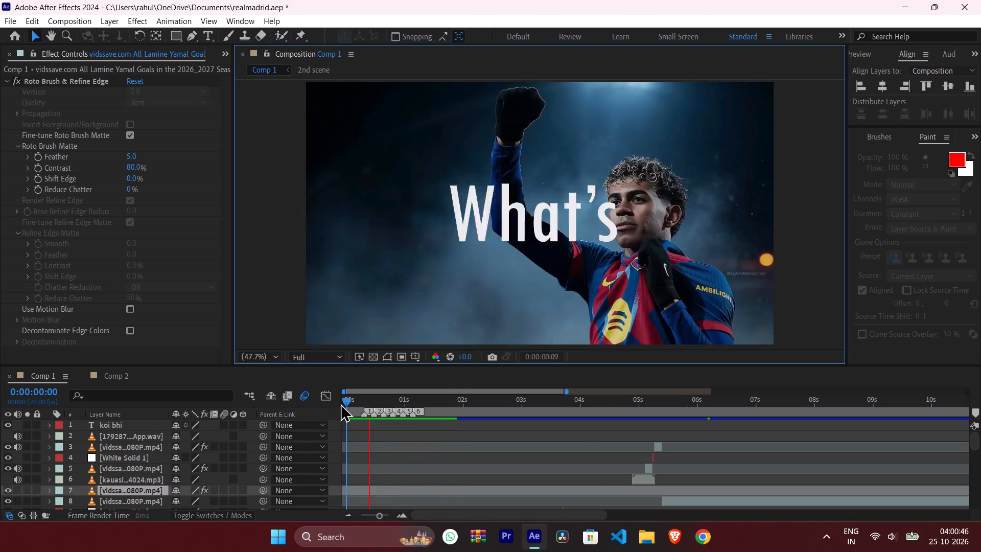
{"action": "key", "text": "space"}
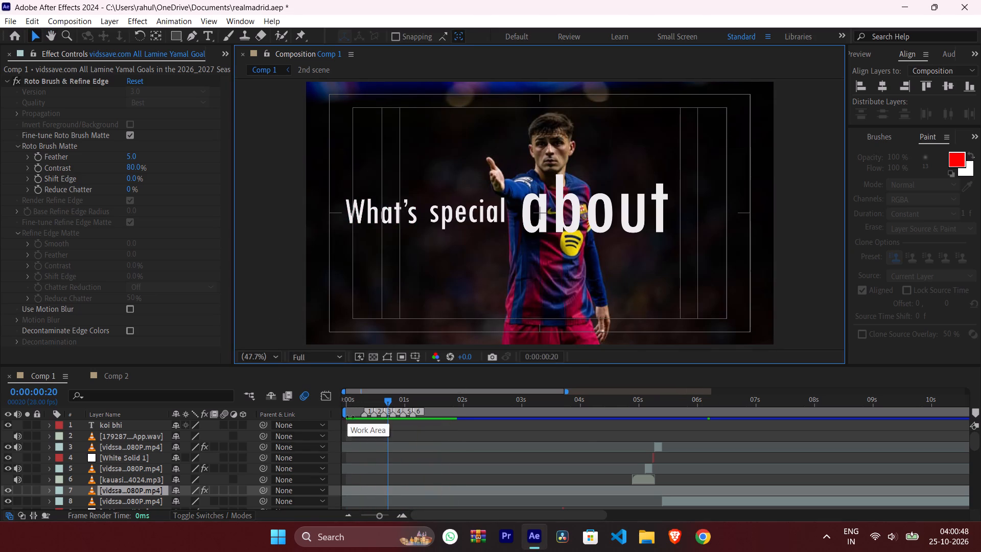
{"action": "key", "text": "ctrl+k"}
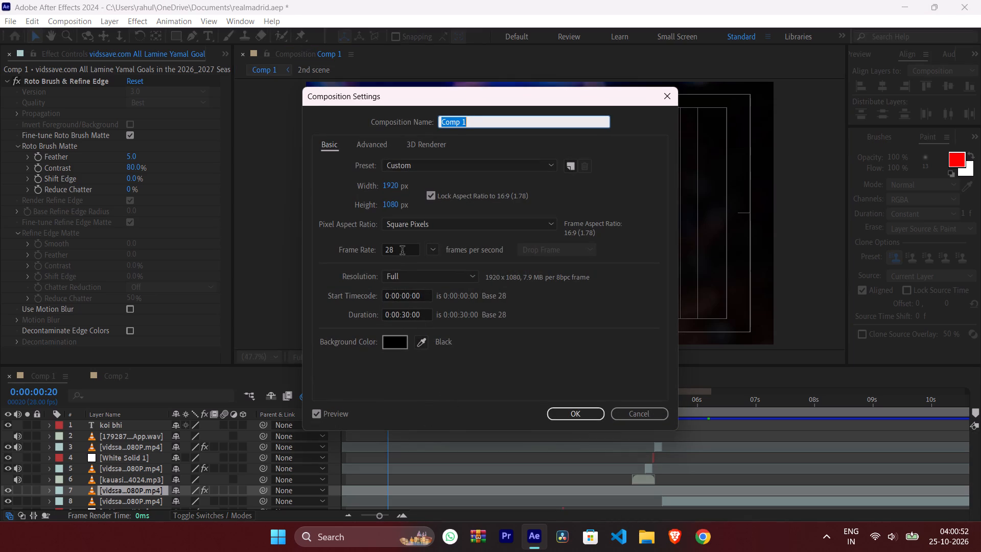
{"action": "left_click", "coordinate": [571, 416]}
{"action": "left_click", "coordinate": [315, 356]}
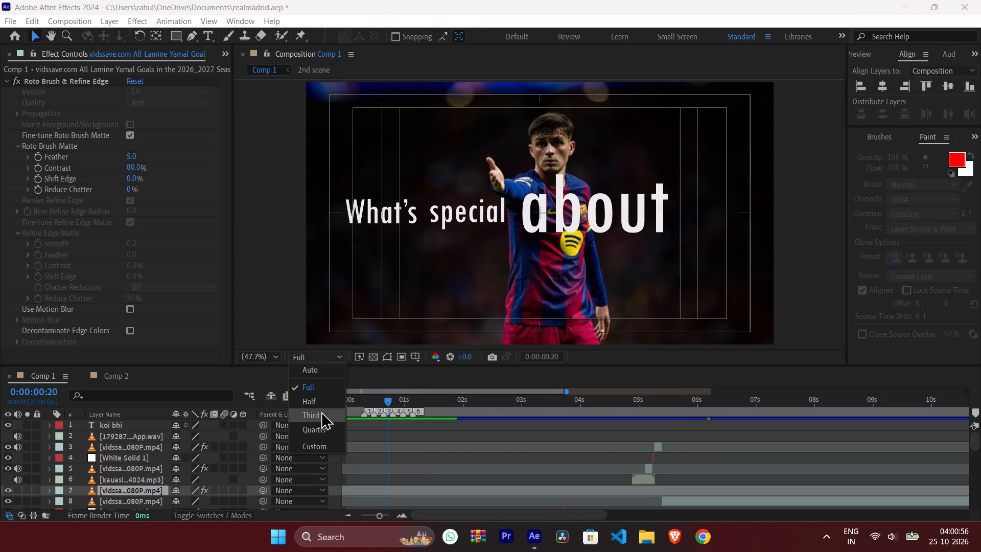
{"action": "left_click", "coordinate": [318, 430]}
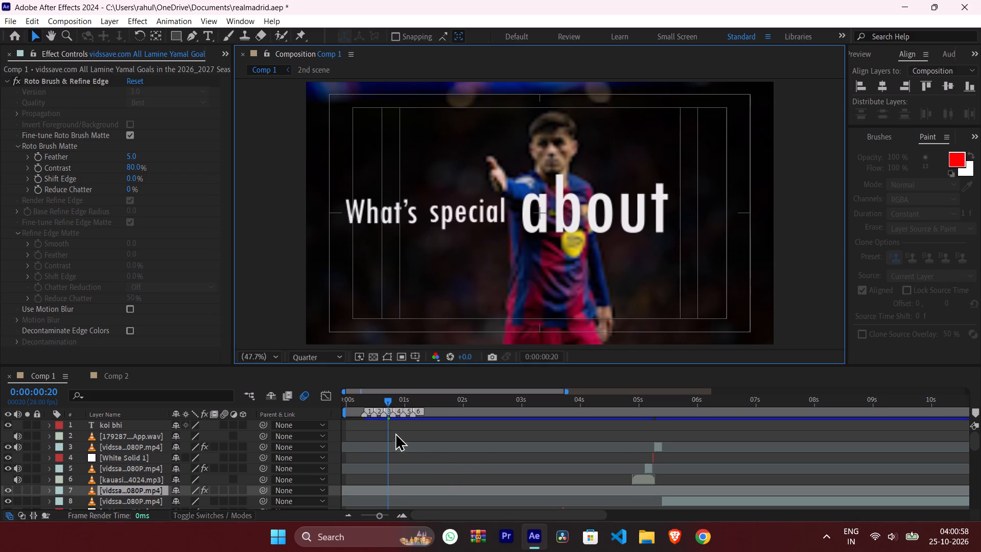
Preview the opening title sequence from 0:00:00:00, and resume playback from 0:00:02:18.
{"action": "left_click_drag", "start_coordinate": [389, 398], "coordinate": [346, 397]}
{"action": "key", "text": "space"}
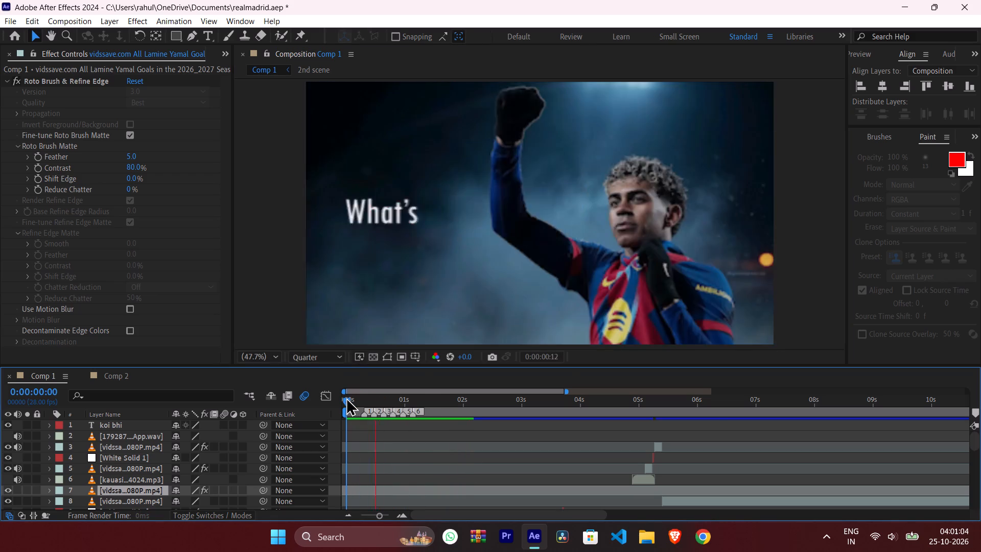
{"action": "left_click_drag", "start_coordinate": [345, 398], "coordinate": [444, 398]}
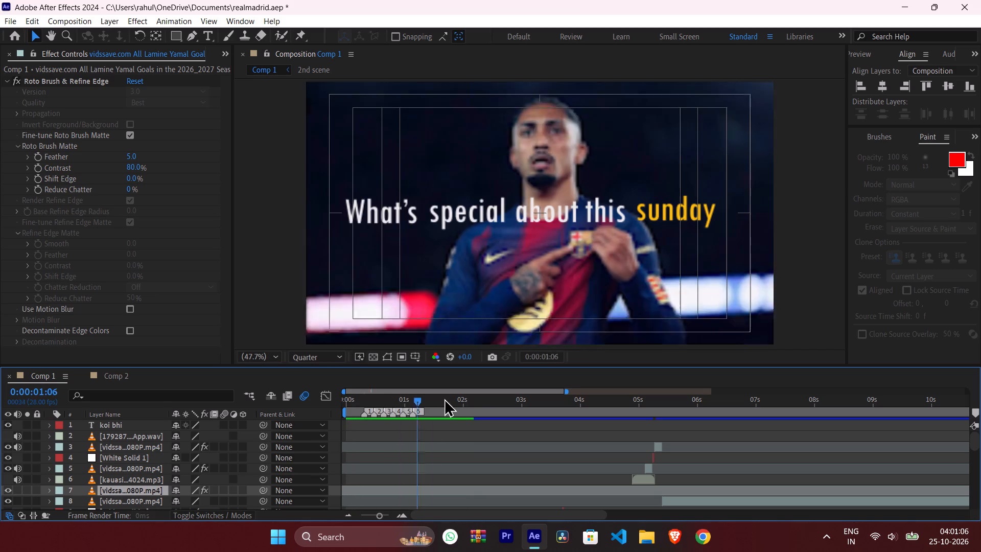
{"action": "left_click_drag", "start_coordinate": [444, 398], "coordinate": [499, 399]}
{"action": "key", "text": "space"}
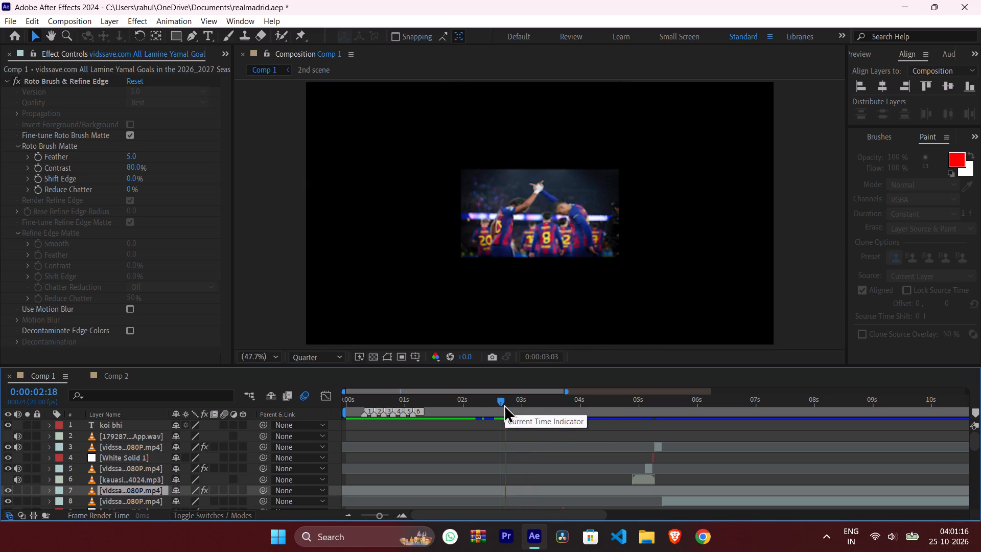
Play and scrub through the photo-grid build-up and the running player's entrance between about 0:00:02:27 and 0:00:04:03.
{"action": "left_click_drag", "start_coordinate": [500, 401], "coordinate": [532, 406]}
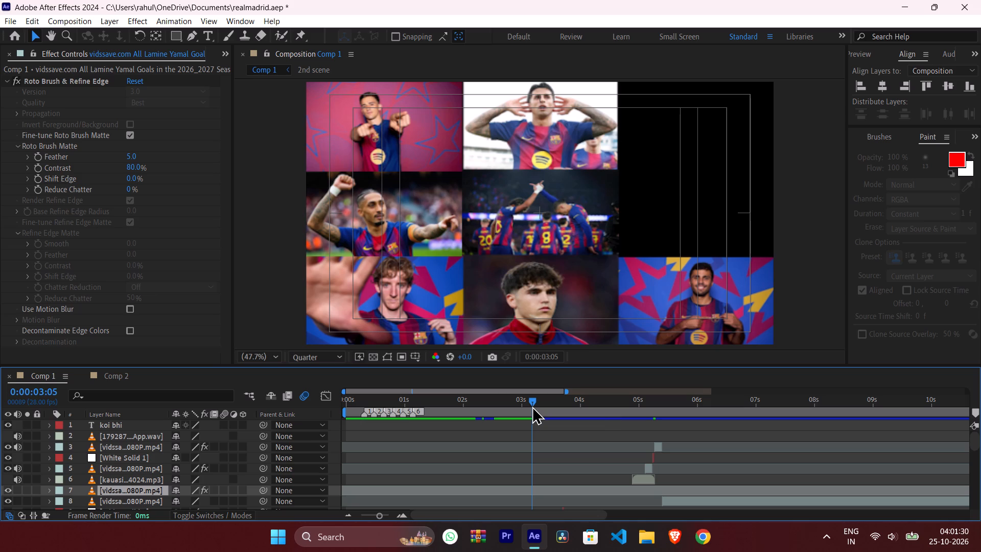
{"action": "key", "text": "space"}
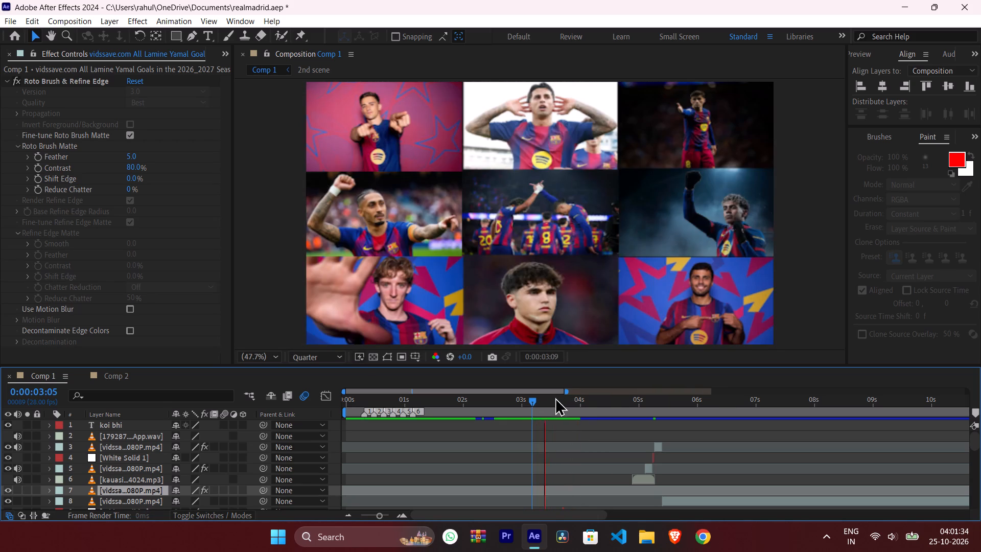
{"action": "left_click_drag", "start_coordinate": [533, 401], "coordinate": [587, 407]}
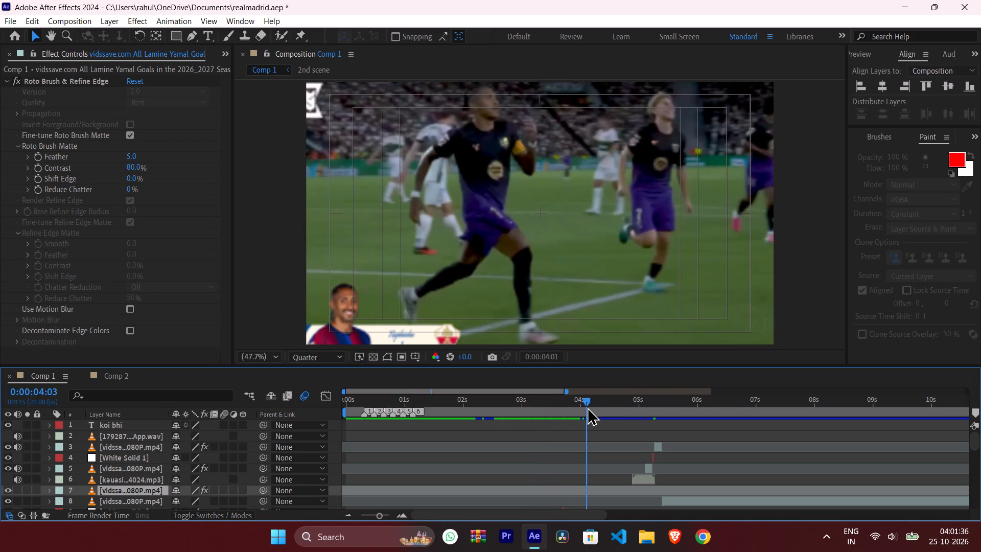
{"action": "left_click_drag", "start_coordinate": [587, 407], "coordinate": [520, 407]}
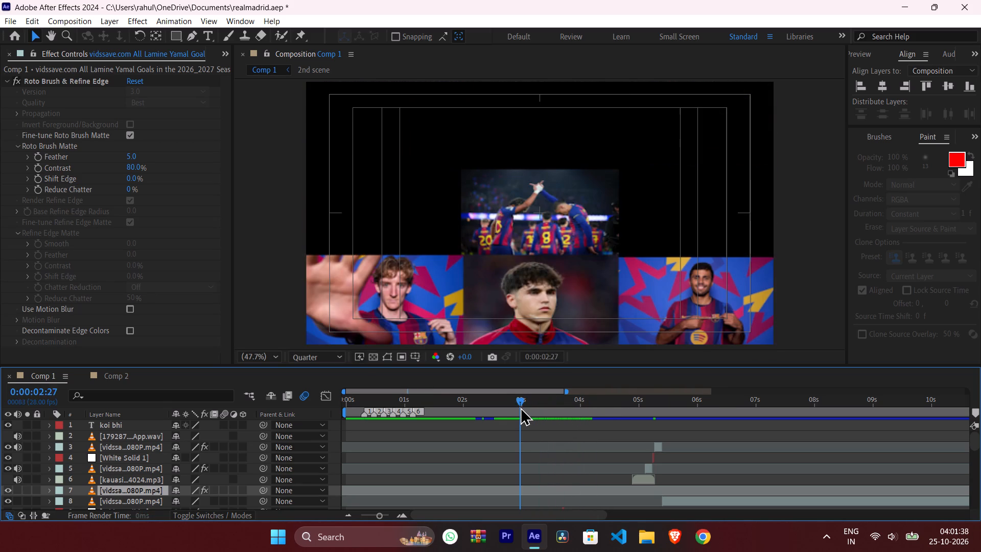
{"action": "left_click_drag", "start_coordinate": [520, 407], "coordinate": [521, 407]}
{"action": "left_click_drag", "start_coordinate": [521, 407], "coordinate": [527, 407]}
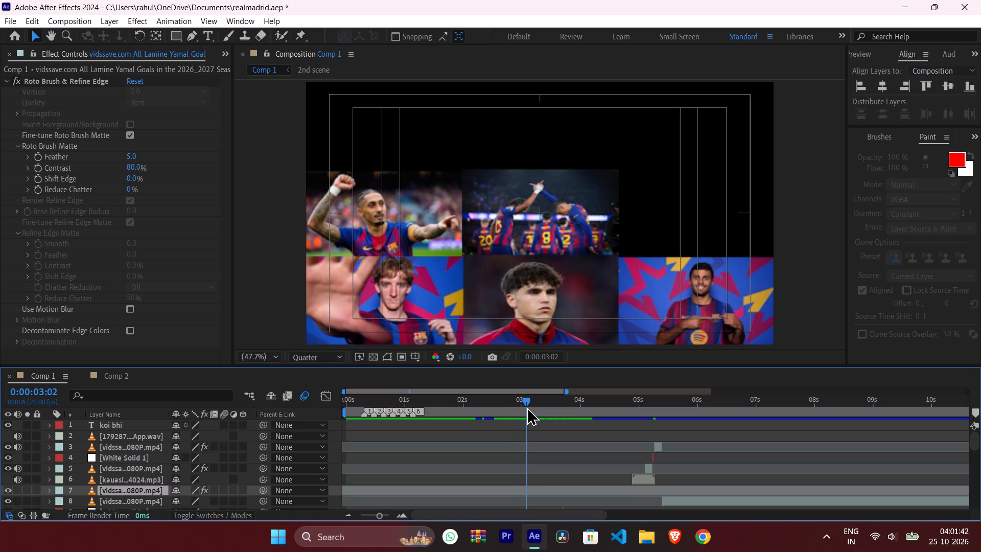
{"action": "left_click_drag", "start_coordinate": [527, 407], "coordinate": [547, 410]}
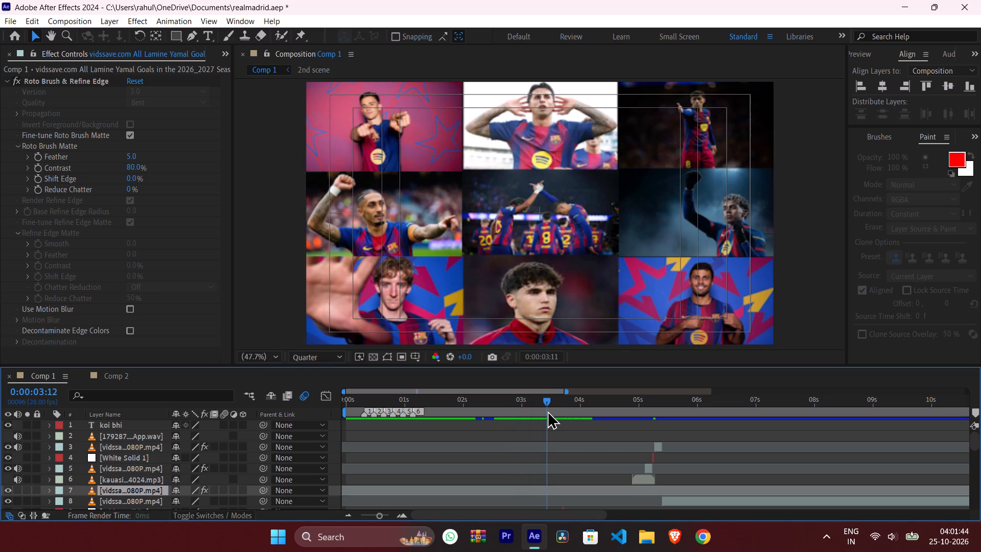
{"action": "left_click_drag", "start_coordinate": [547, 410], "coordinate": [550, 415]}
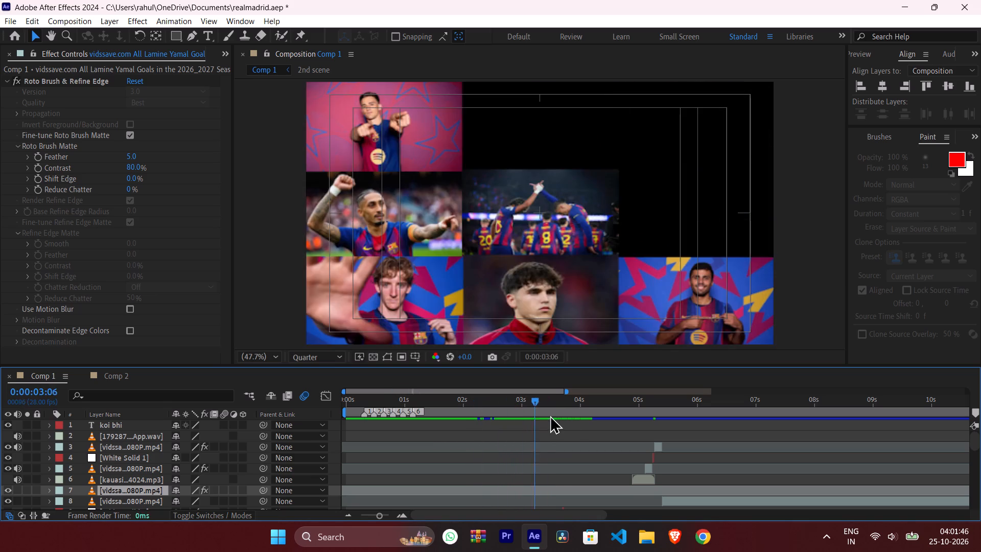
{"action": "left_click_drag", "start_coordinate": [550, 415], "coordinate": [566, 417]}
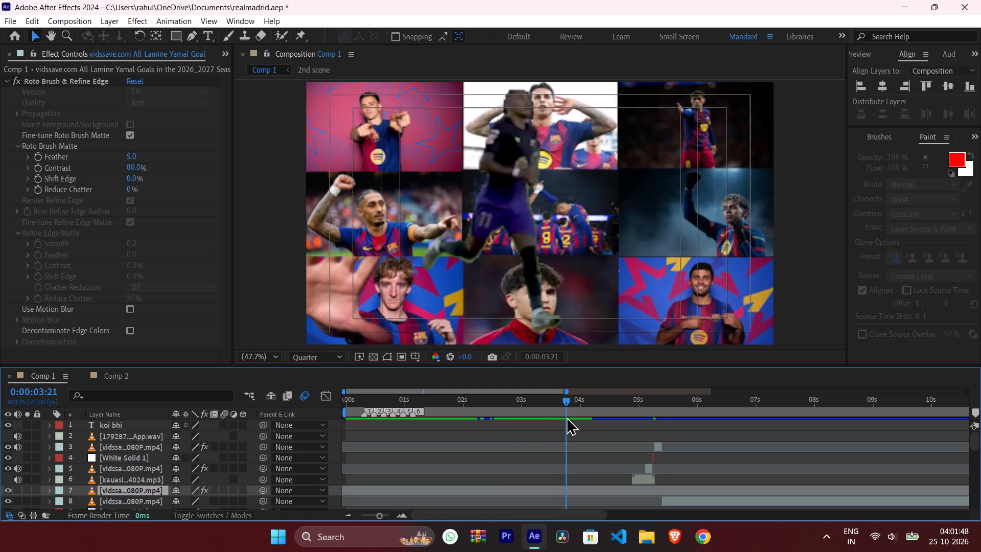
{"action": "left_click_drag", "start_coordinate": [566, 417], "coordinate": [561, 417]}
Select the shutter-click audio on layer 14 and examine the silhouette-to-footage transition frame by frame between 0:00:03:18 and 0:00:03:22.
{"action": "scroll", "coordinate": [586, 458], "scroll_direction": "down", "scroll_amount": 2}
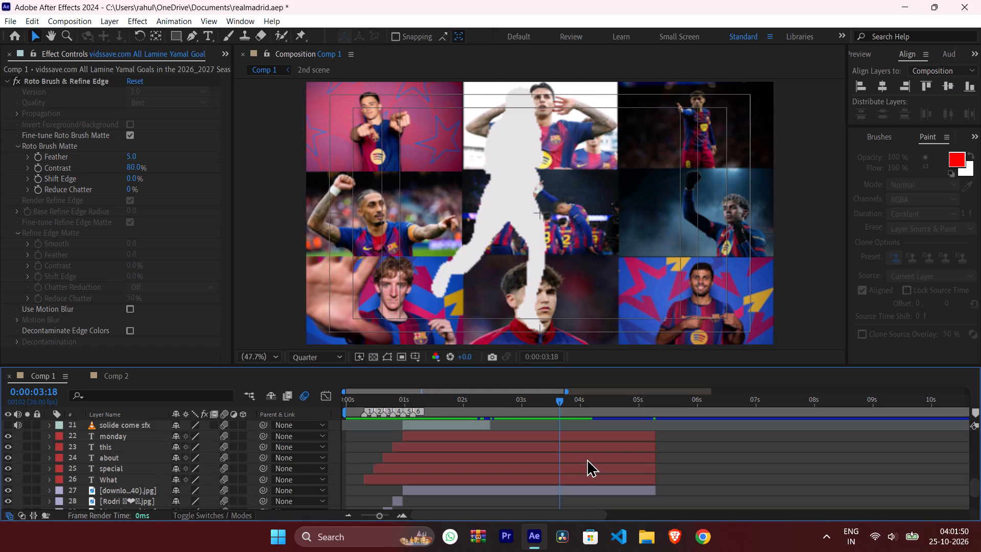
{"action": "scroll", "coordinate": [587, 458], "scroll_direction": "up", "scroll_amount": 1}
{"action": "left_click", "coordinate": [563, 458]}
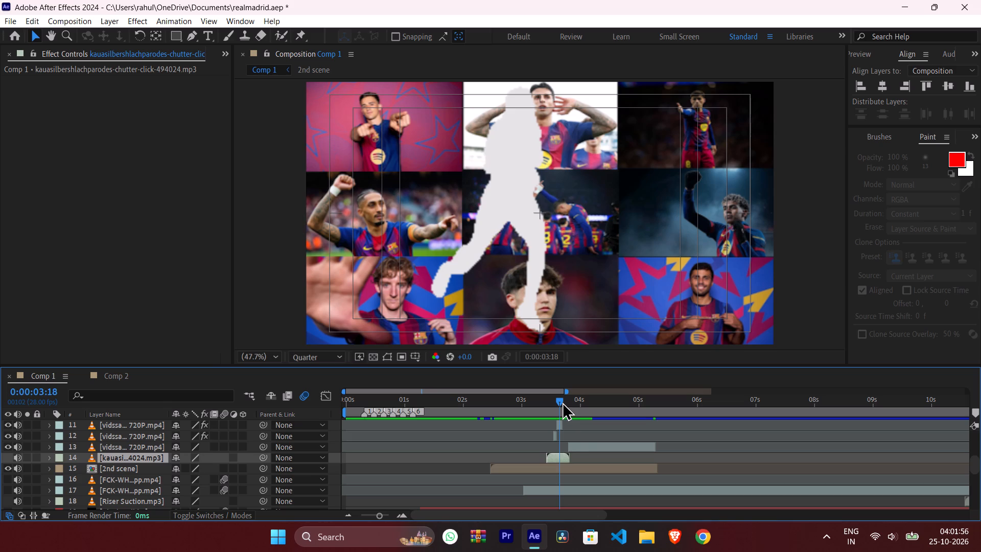
{"action": "left_click_drag", "start_coordinate": [560, 401], "coordinate": [563, 401]}
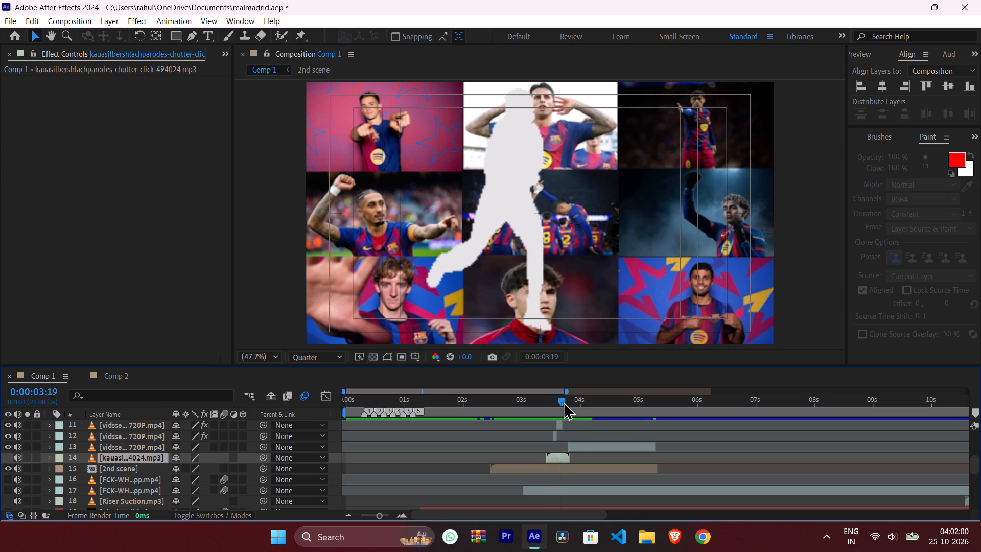
{"action": "left_click_drag", "start_coordinate": [563, 401], "coordinate": [569, 401]}
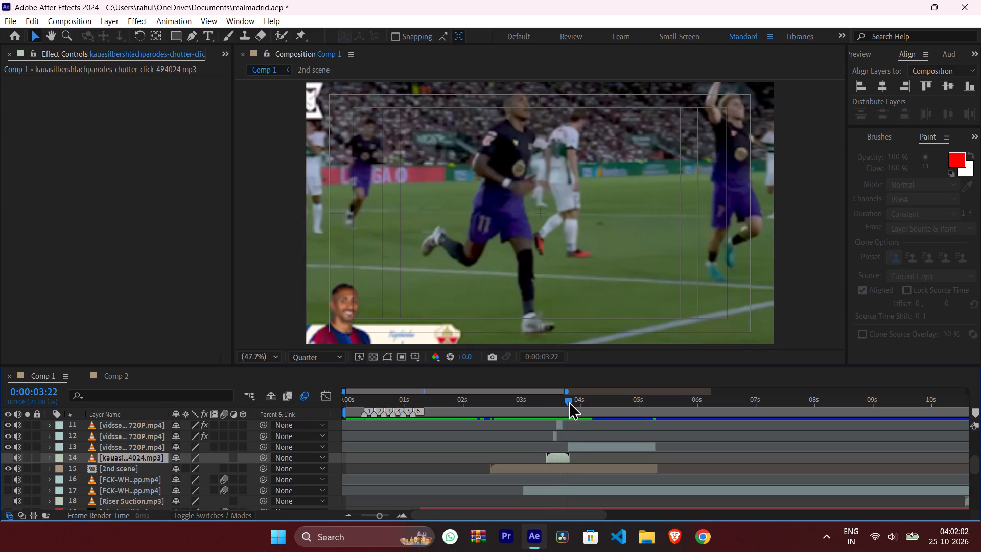
{"action": "left_click_drag", "start_coordinate": [569, 401], "coordinate": [567, 401]}
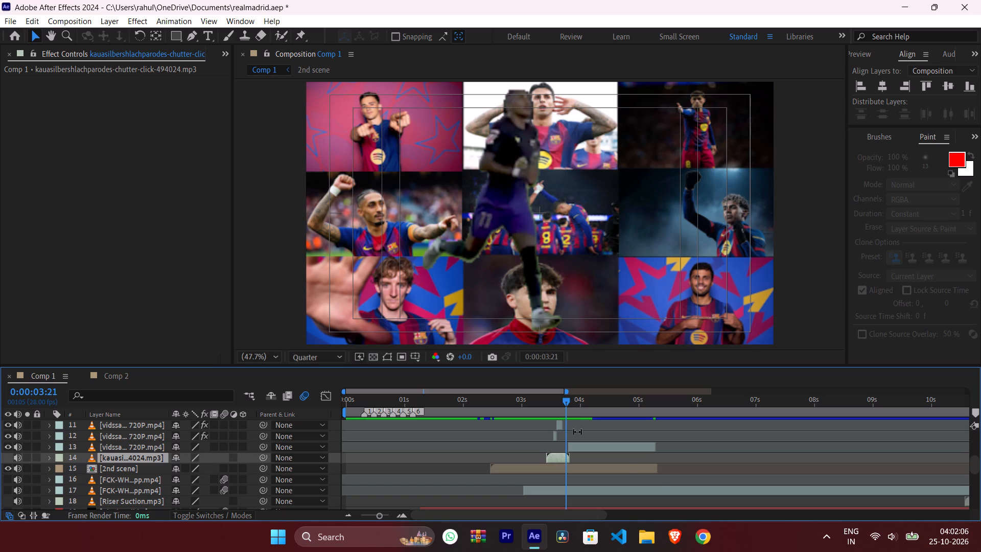
{"action": "scroll", "coordinate": [577, 432], "scroll_direction": "up", "scroll_amount": 1}
{"action": "scroll", "coordinate": [579, 438], "scroll_direction": "down", "scroll_amount": 1}
Look through Comp 1's layer stack and the frames between 0:00:03:19 and 0:00:03:21 for the layer producing the white flash.
{"action": "left_click_drag", "start_coordinate": [566, 390], "coordinate": [434, 388]}
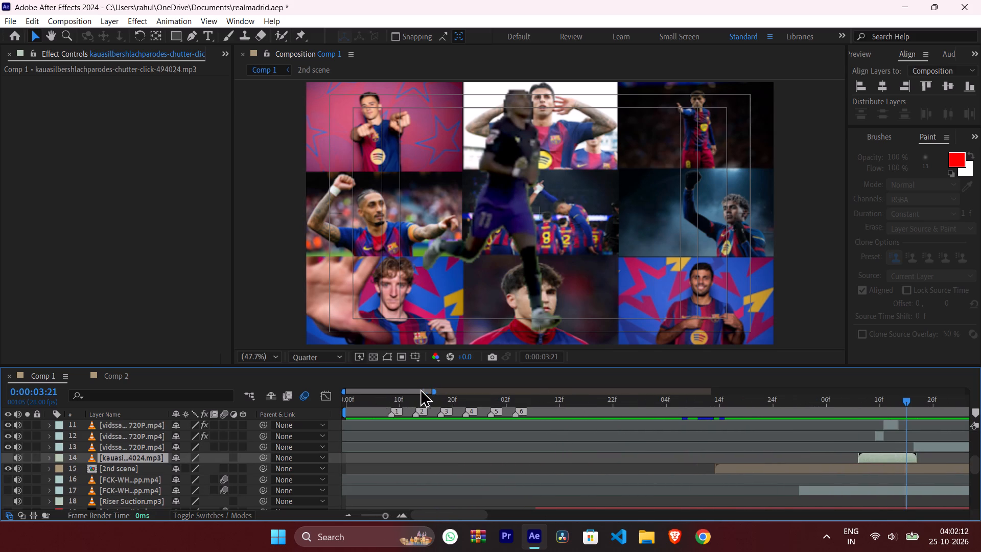
{"action": "left_click_drag", "start_coordinate": [405, 389], "coordinate": [471, 400]}
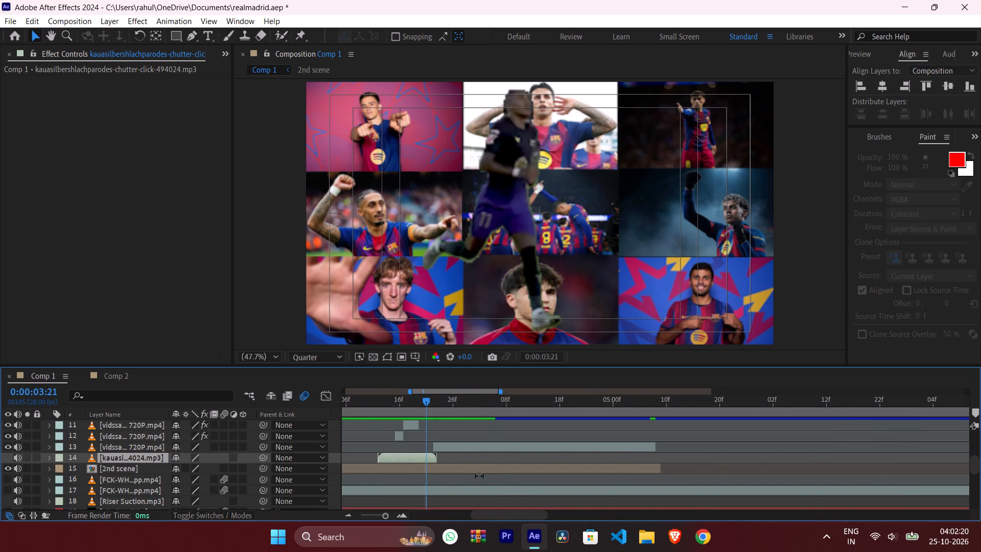
{"action": "scroll", "coordinate": [453, 466], "scroll_direction": "down", "scroll_amount": 3}
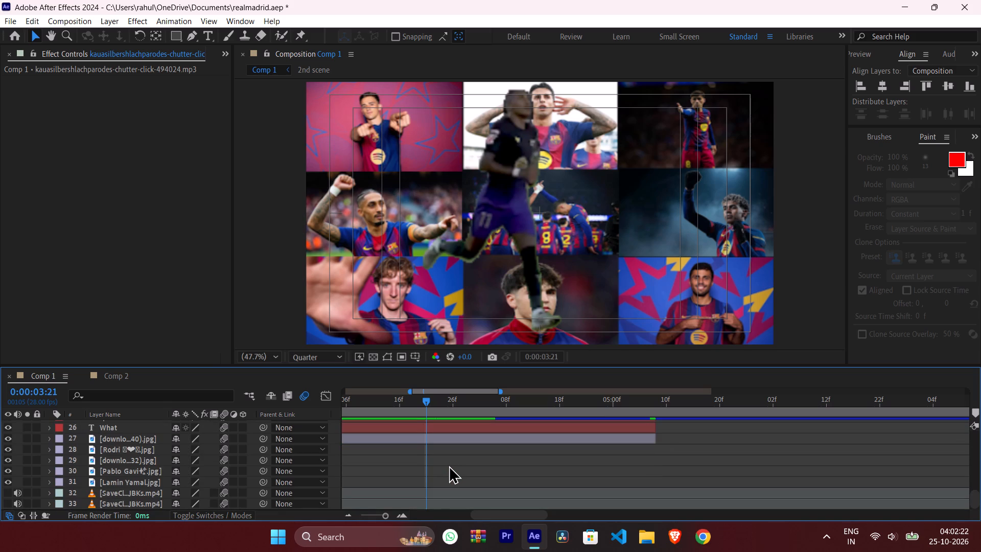
{"action": "scroll", "coordinate": [449, 468], "scroll_direction": "down", "scroll_amount": 2}
{"action": "scroll", "coordinate": [449, 468], "scroll_direction": "up", "scroll_amount": 3}
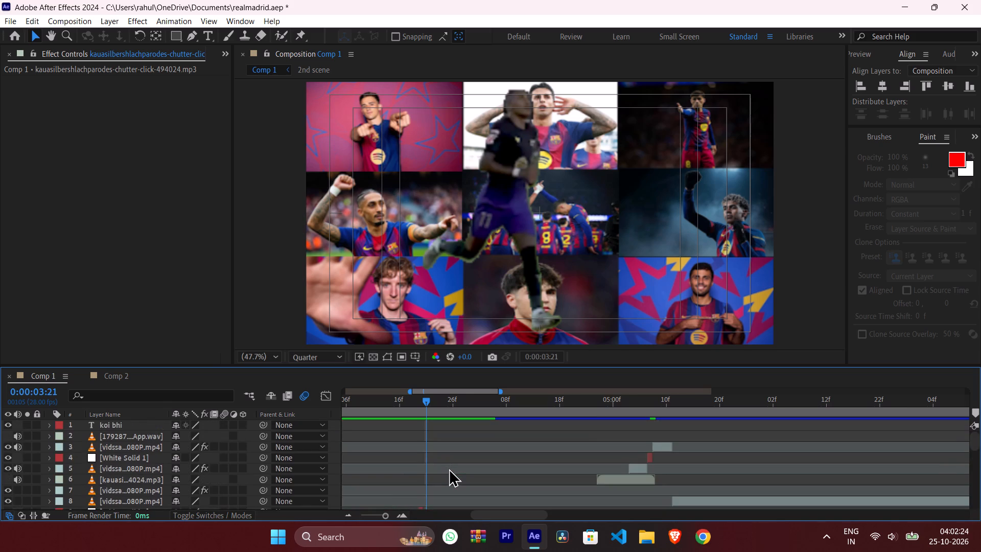
{"action": "scroll", "coordinate": [449, 468], "scroll_direction": "down", "scroll_amount": 1}
{"action": "scroll", "coordinate": [441, 457], "scroll_direction": "up", "scroll_amount": 1}
{"action": "left_click_drag", "start_coordinate": [424, 398], "coordinate": [419, 398]}
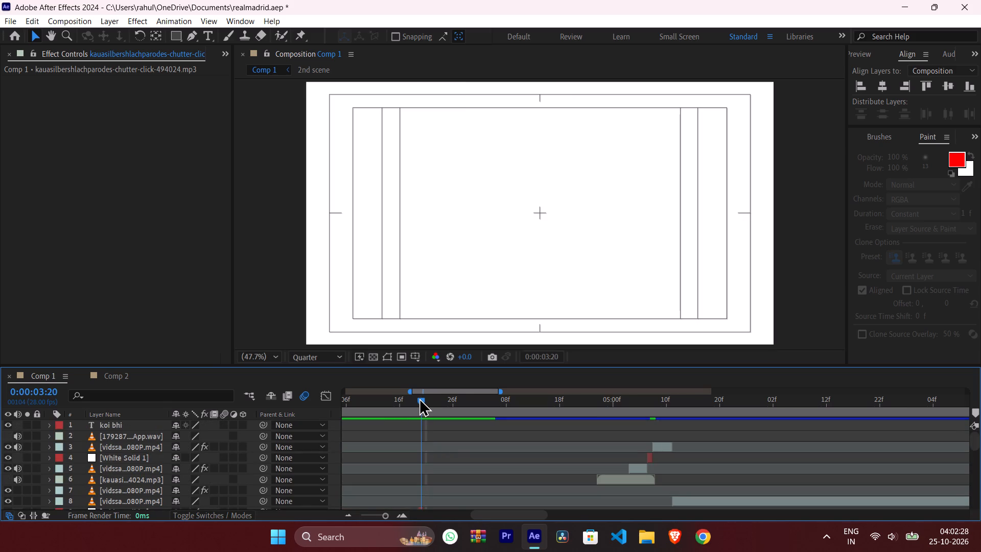
{"action": "left_click_drag", "start_coordinate": [419, 398], "coordinate": [413, 398]}
{"action": "scroll", "coordinate": [445, 424], "scroll_direction": "down", "scroll_amount": 1}
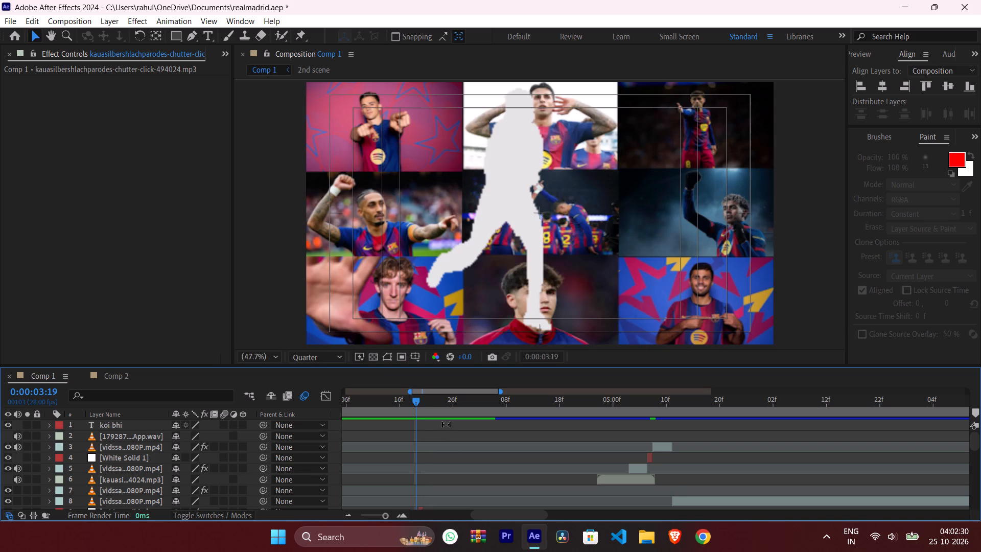
{"action": "scroll", "coordinate": [447, 428], "scroll_direction": "up", "scroll_amount": 1}
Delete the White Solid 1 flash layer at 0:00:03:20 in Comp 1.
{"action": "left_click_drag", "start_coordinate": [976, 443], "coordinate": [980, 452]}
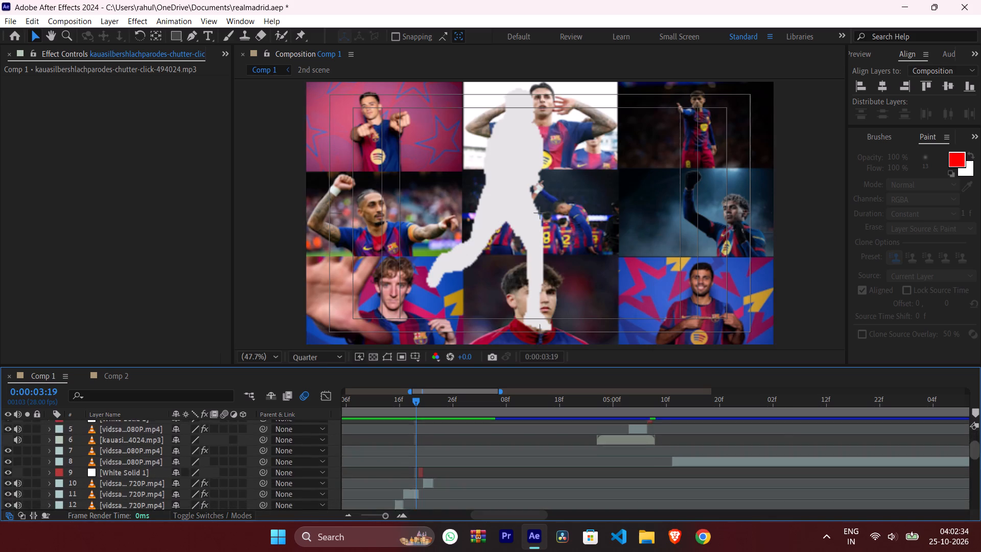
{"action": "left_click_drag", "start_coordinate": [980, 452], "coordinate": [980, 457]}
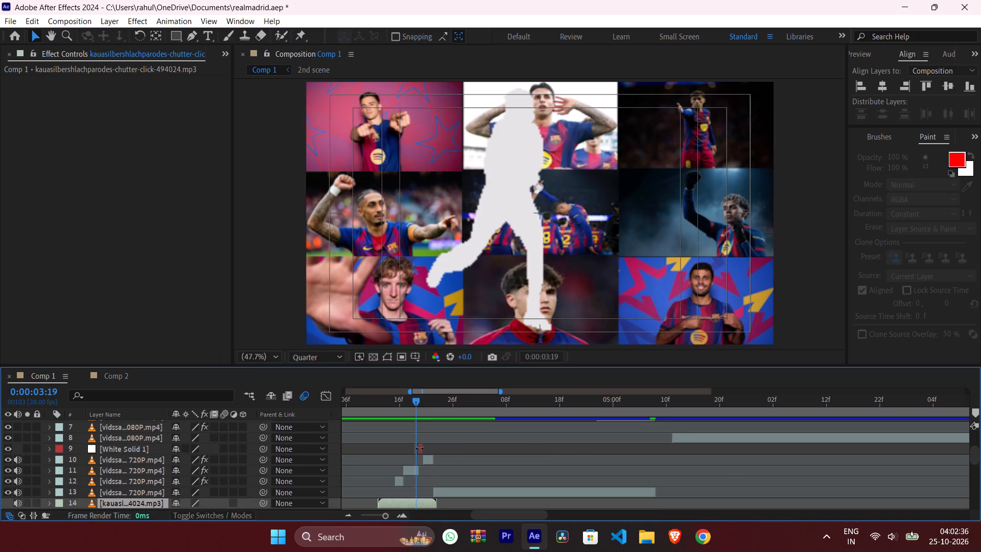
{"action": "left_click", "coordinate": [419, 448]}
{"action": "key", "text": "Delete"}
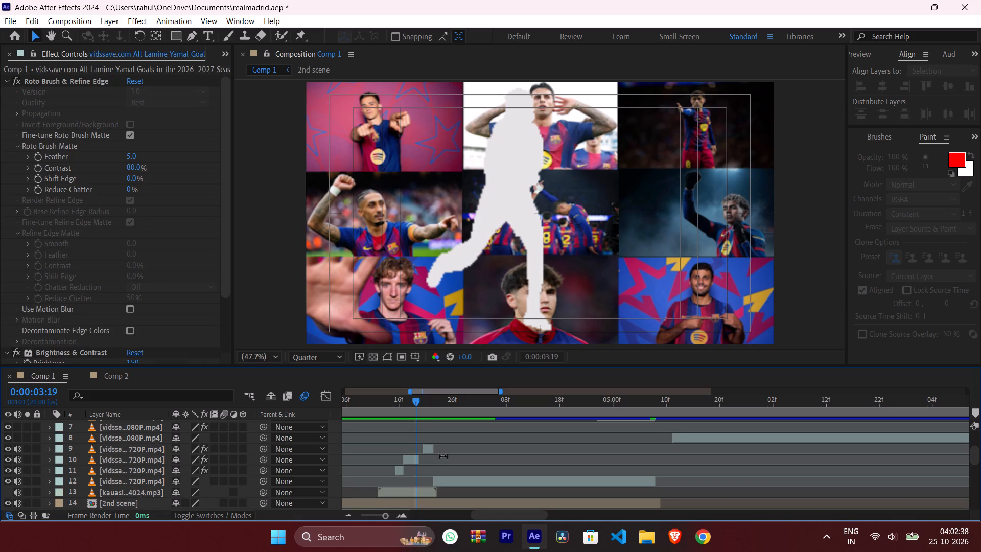
Play the silhouette transition from 0:00:03:13 and scrub through it to 0:00:03:21 to check it without the flash.
{"action": "left_click_drag", "start_coordinate": [413, 400], "coordinate": [391, 402]}
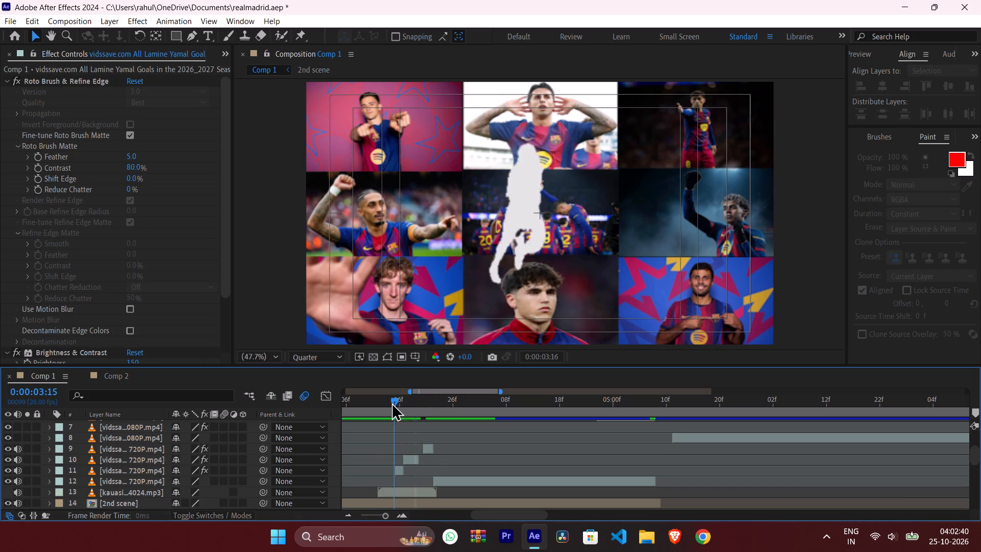
{"action": "left_click_drag", "start_coordinate": [391, 402], "coordinate": [383, 405]}
{"action": "key", "text": "space"}
{"action": "key", "text": "space"}
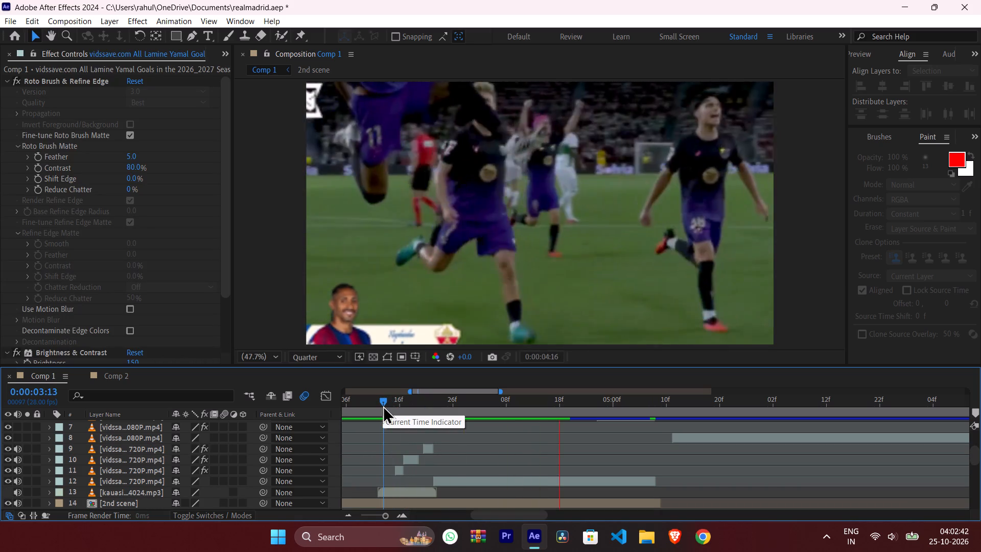
{"action": "left_click_drag", "start_coordinate": [385, 401], "coordinate": [406, 401]}
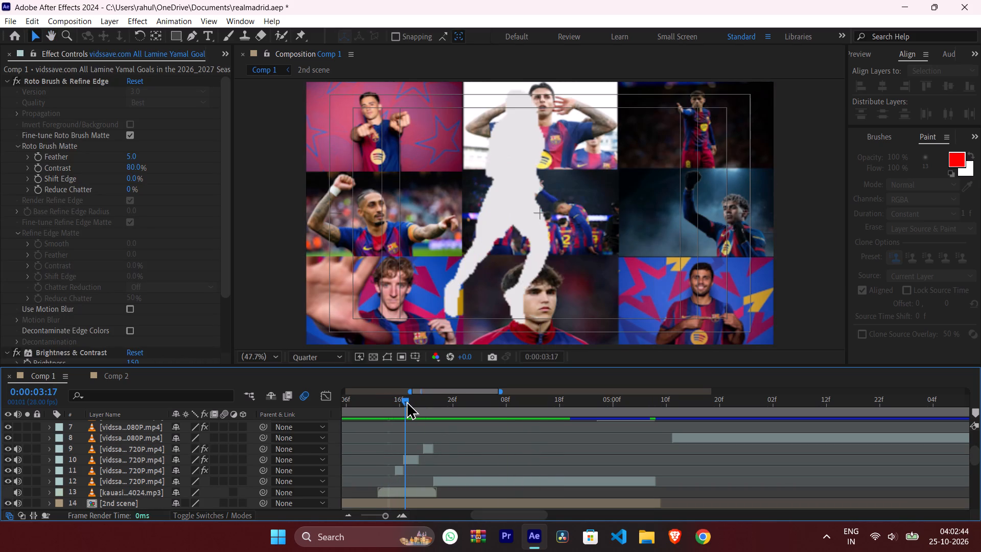
{"action": "left_click_drag", "start_coordinate": [406, 401], "coordinate": [417, 401]}
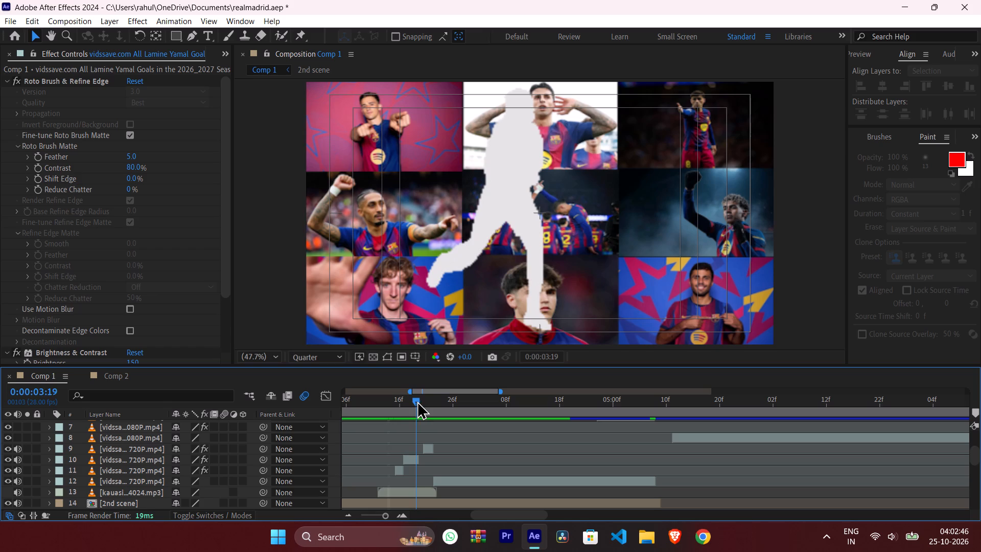
{"action": "left_click_drag", "start_coordinate": [417, 401], "coordinate": [427, 402]}
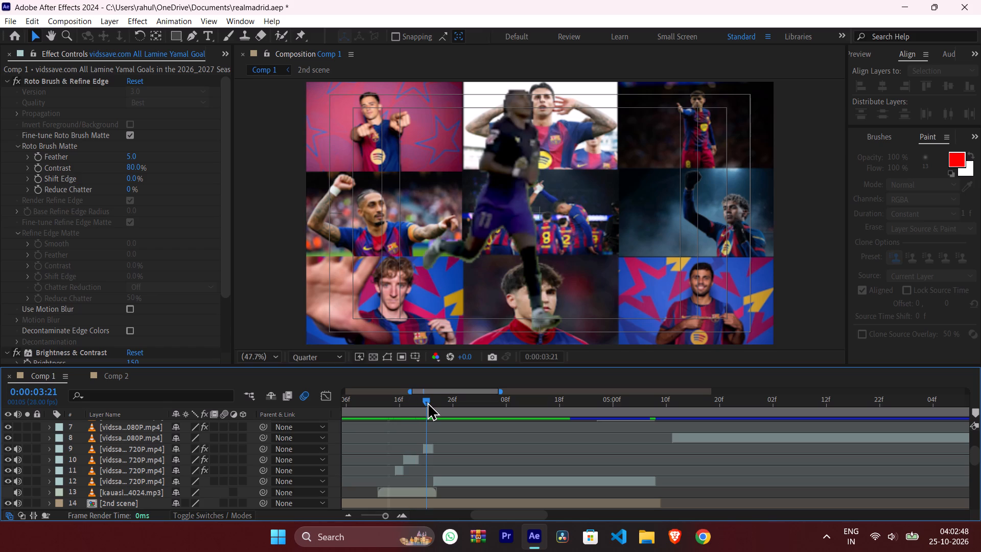
{"action": "left_click_drag", "start_coordinate": [427, 402], "coordinate": [420, 402]}
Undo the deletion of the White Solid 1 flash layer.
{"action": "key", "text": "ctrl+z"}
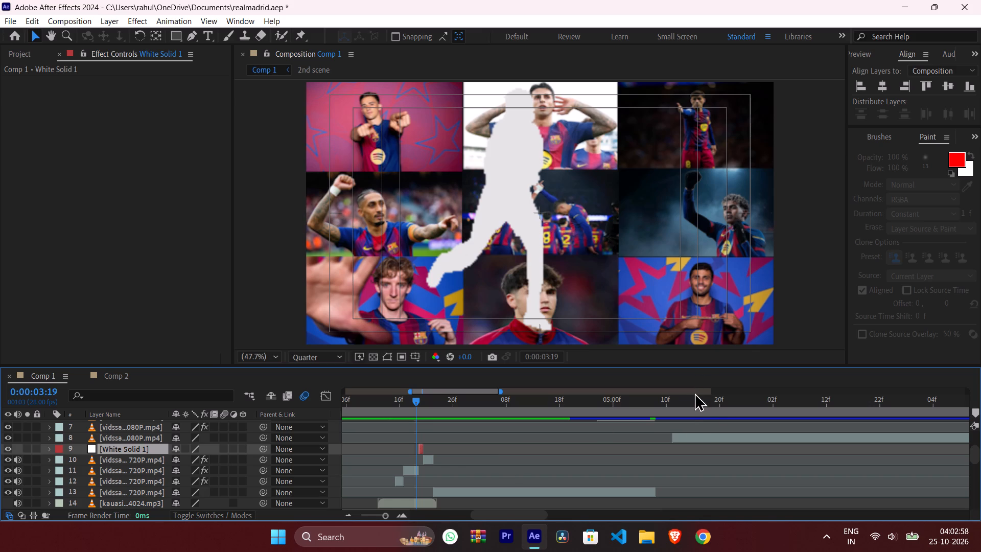
Play the transition from 0:00:03:19, and preview the whole composition from 0:00:00:00.
{"action": "key", "text": "space"}
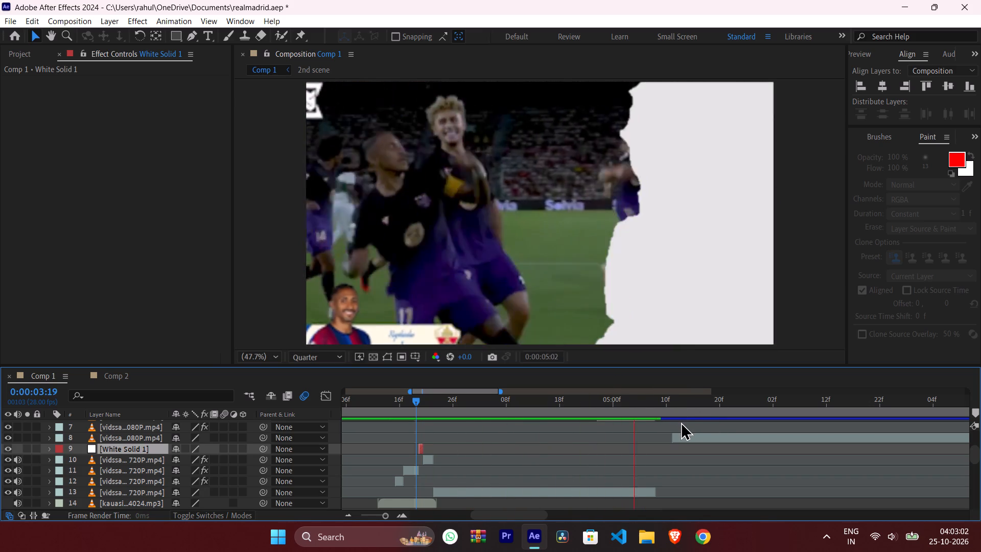
{"action": "left_click_drag", "start_coordinate": [410, 390], "coordinate": [333, 390]}
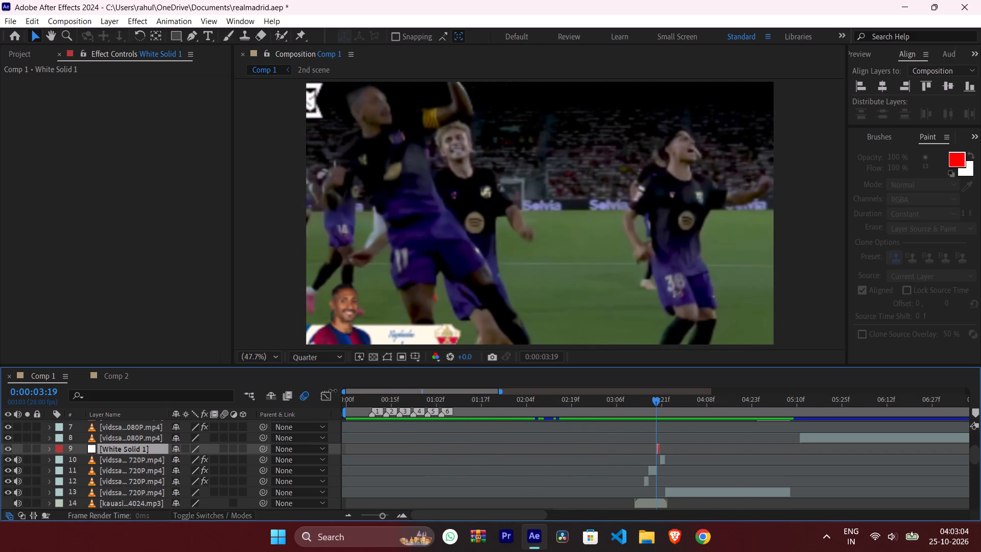
{"action": "left_click_drag", "start_coordinate": [333, 390], "coordinate": [298, 390]}
{"action": "left_click_drag", "start_coordinate": [499, 394], "coordinate": [622, 394]}
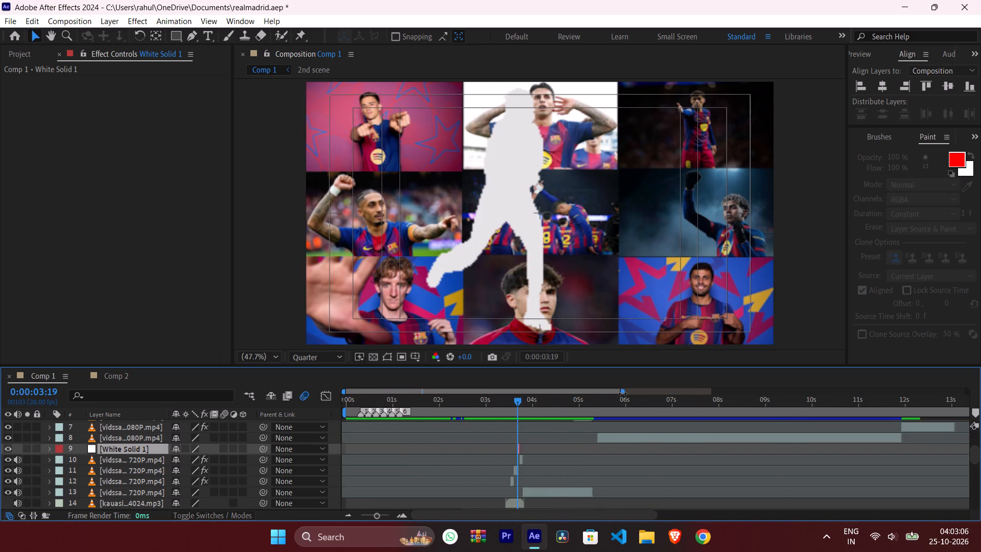
{"action": "left_click_drag", "start_coordinate": [622, 394], "coordinate": [980, 391]}
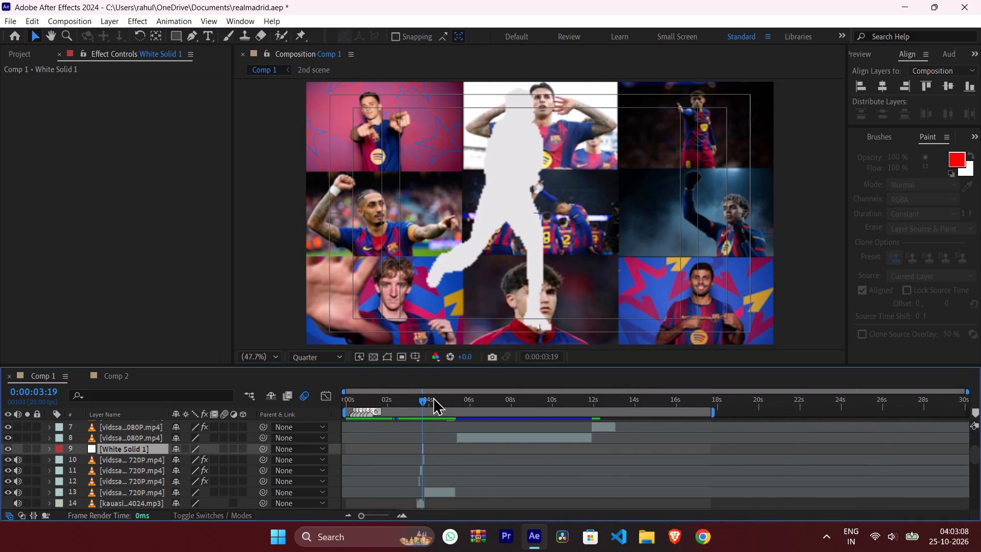
{"action": "left_click_drag", "start_coordinate": [424, 396], "coordinate": [316, 399]}
{"action": "key", "text": "space"}
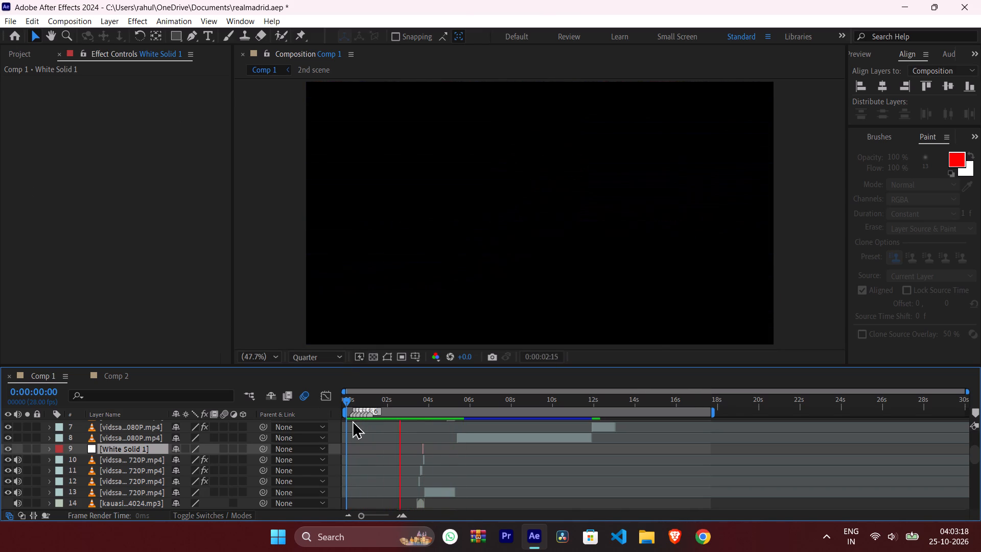
Scrub through the match footage after the transition, playing it from 0:00:06:04, 0:00:06:25 and 0:00:08:20.
{"action": "left_click_drag", "start_coordinate": [348, 398], "coordinate": [485, 412]}
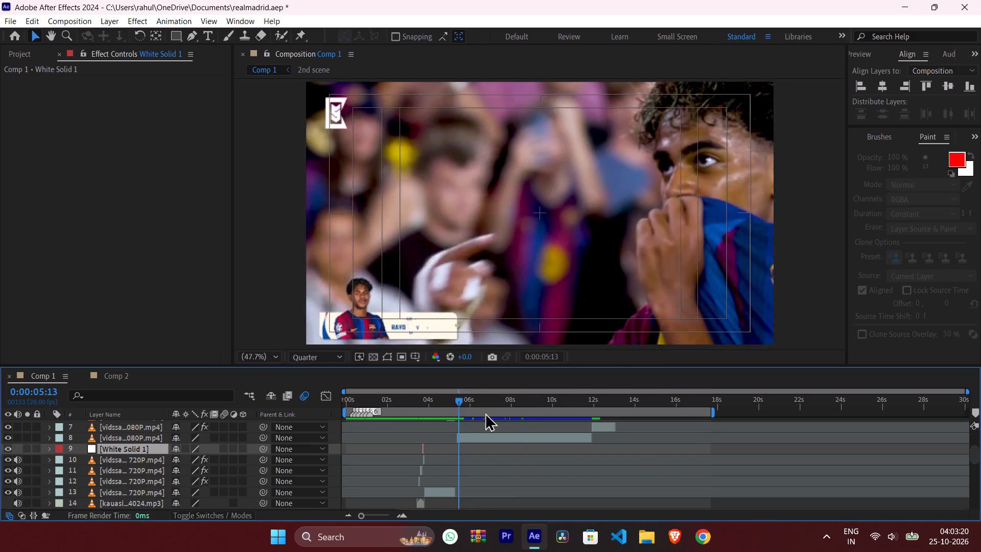
{"action": "left_click_drag", "start_coordinate": [485, 412], "coordinate": [475, 412]}
{"action": "key", "text": "space"}
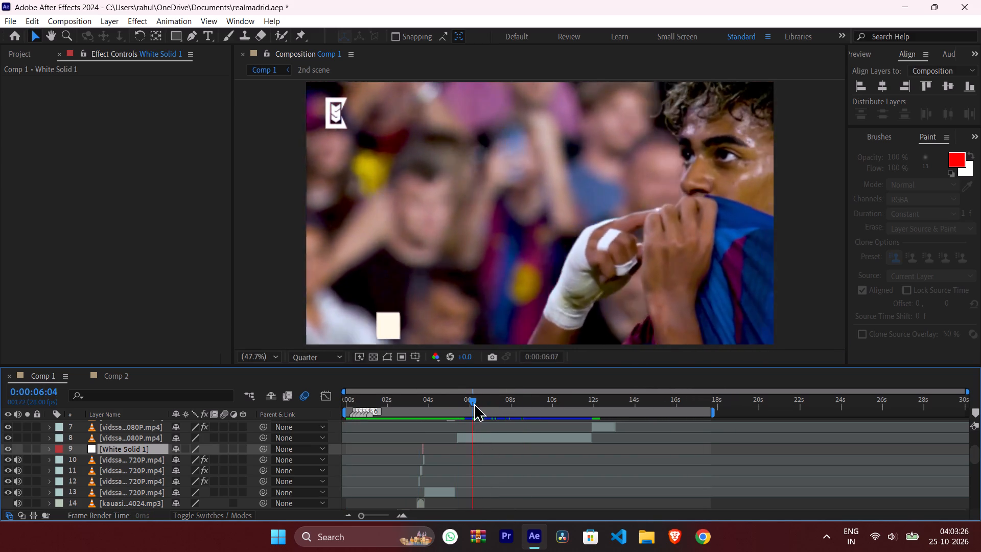
{"action": "left_click_drag", "start_coordinate": [474, 403], "coordinate": [490, 403]}
{"action": "key", "text": "space"}
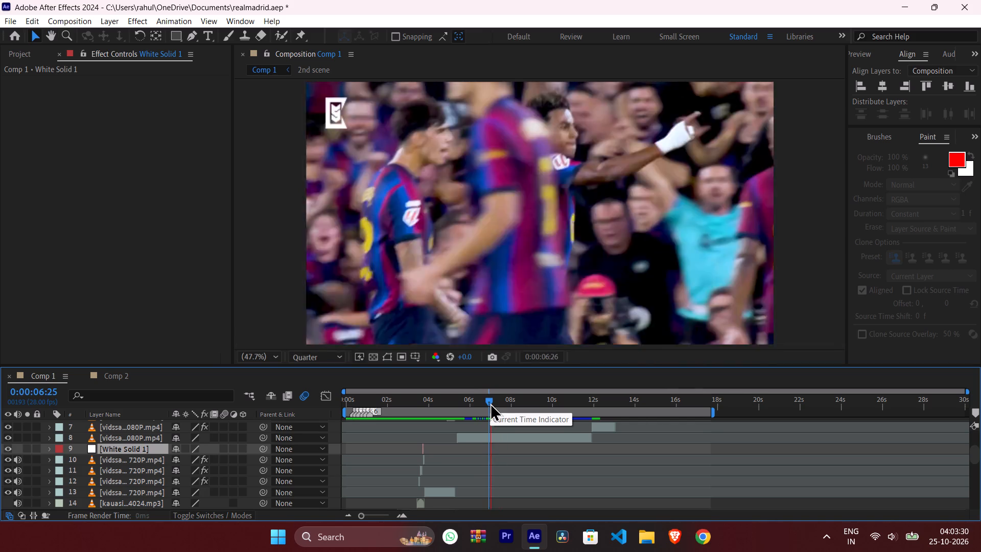
{"action": "left_click_drag", "start_coordinate": [487, 400], "coordinate": [506, 400]}
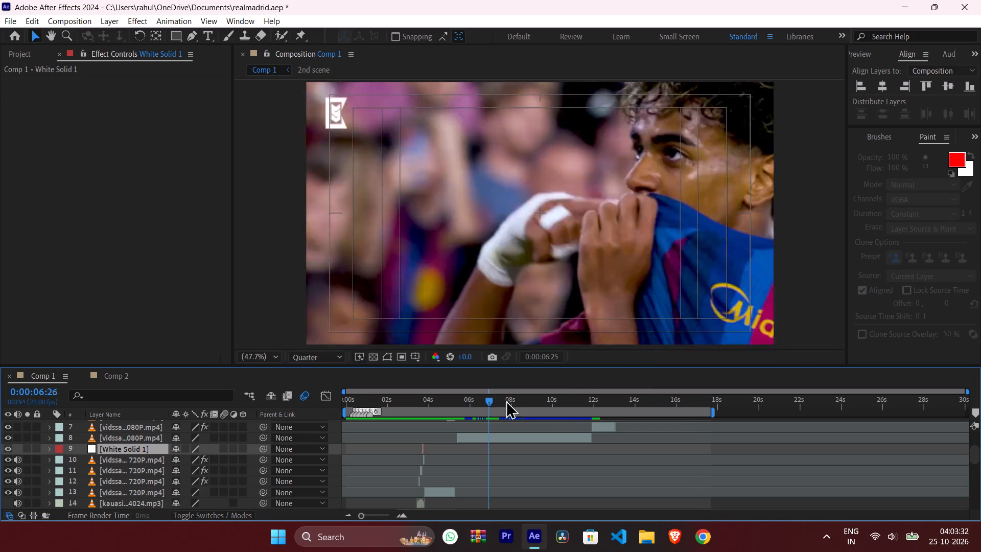
{"action": "left_click_drag", "start_coordinate": [506, 400], "coordinate": [524, 400]}
{"action": "key", "text": "space"}
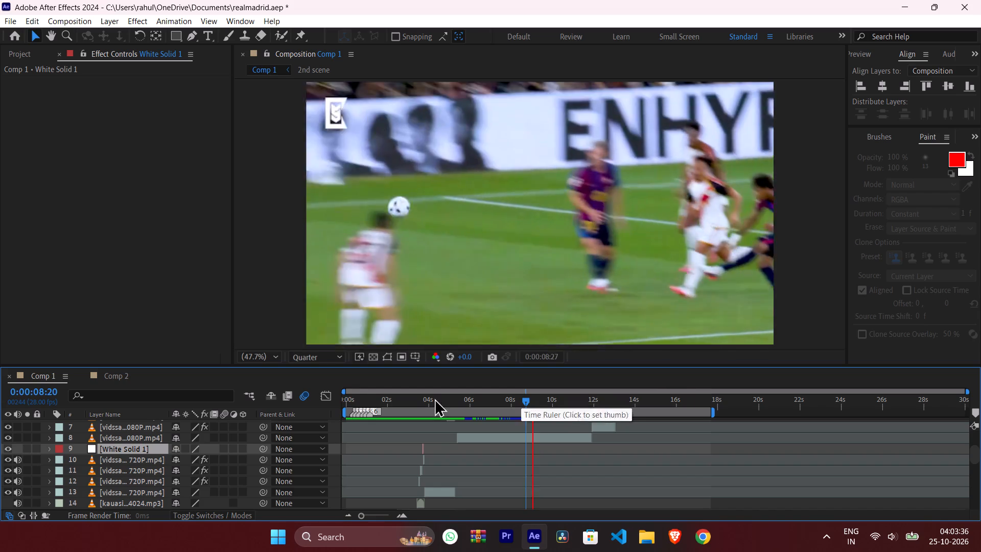
Set Comp 1's preview to a custom resolution rendering every 8 pixels horizontally and every 8 pixels vertically.
{"action": "left_click", "coordinate": [314, 357]}
{"action": "left_click", "coordinate": [317, 444]}
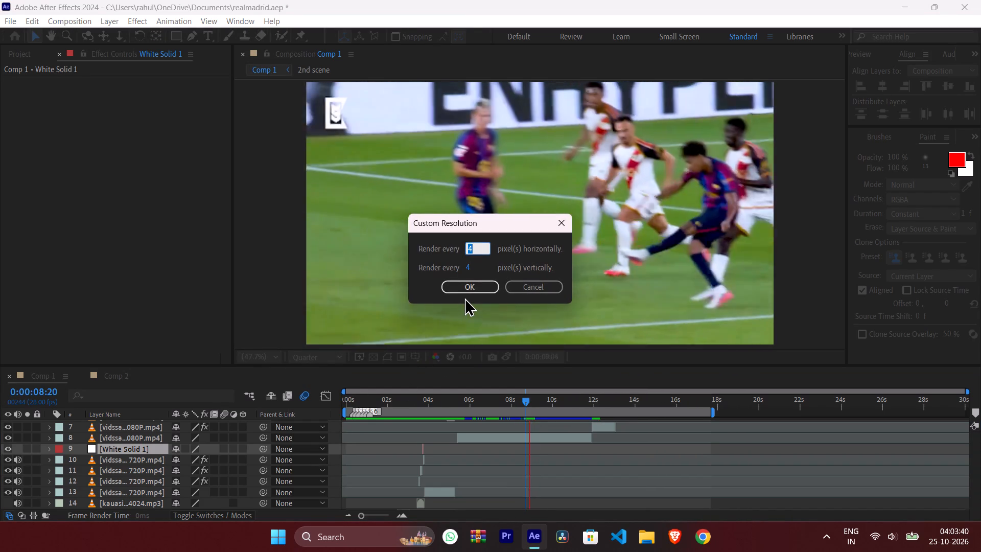
{"action": "key", "text": "8"}
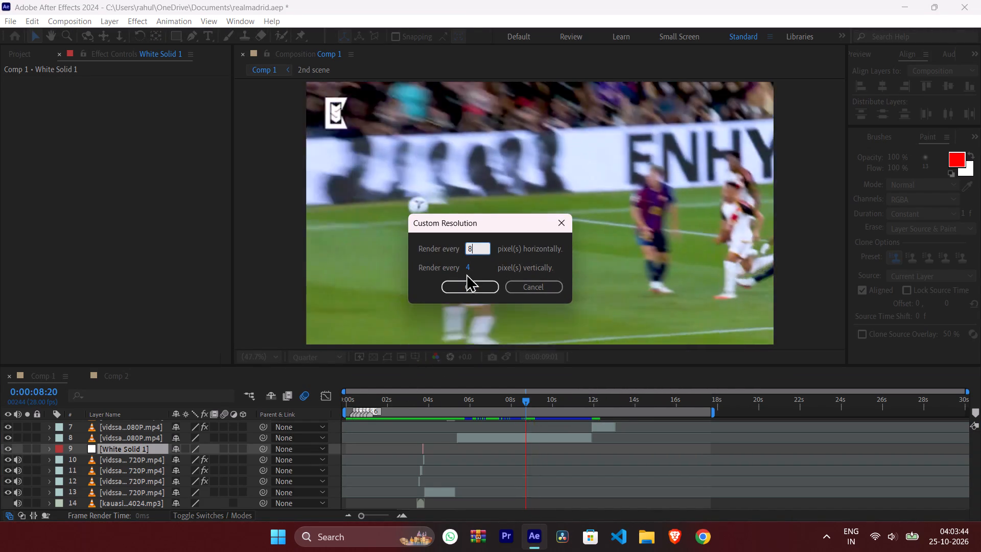
{"action": "left_click", "coordinate": [479, 268]}
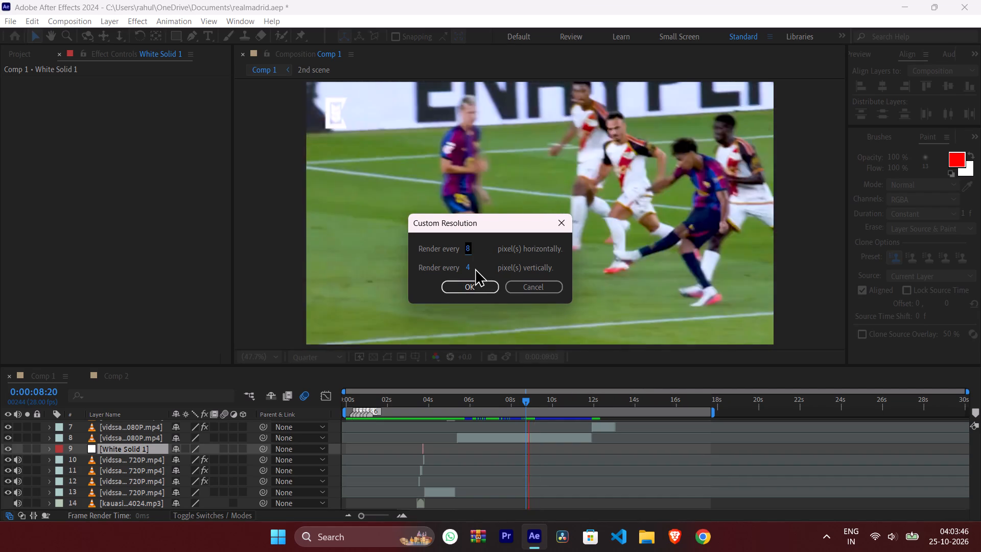
{"action": "left_click", "coordinate": [472, 266]}
{"action": "left_click", "coordinate": [469, 265]}
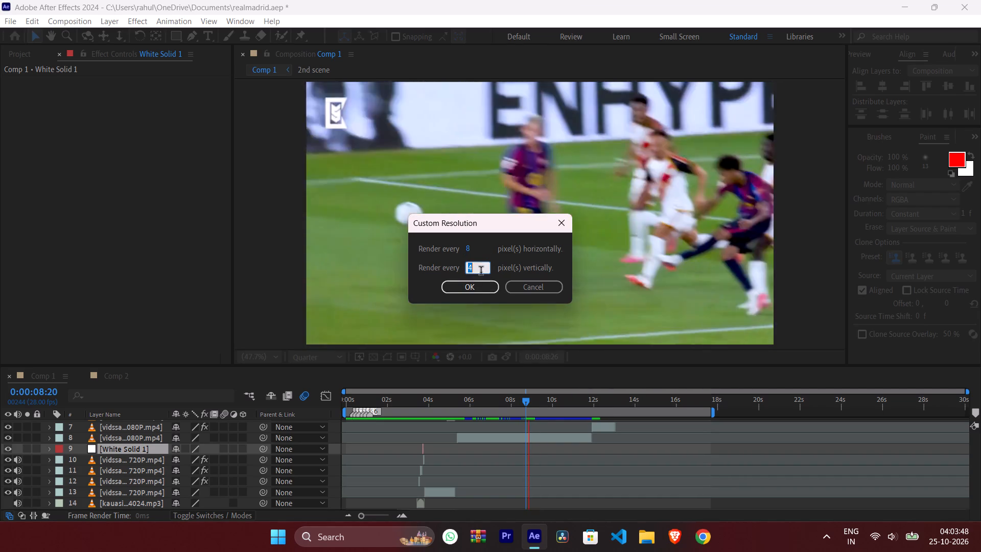
{"action": "key", "text": "8"}
{"action": "key", "text": "Return"}
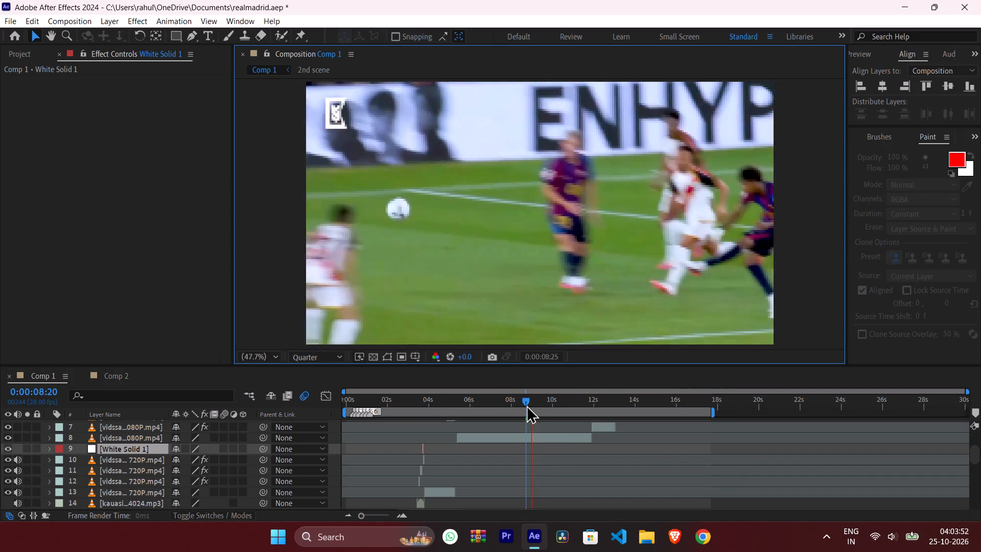
Preview the opening title and photo-grid build-up, playing from 0:00:00:00, 0:00:01:08 and 0:00:03:07.
{"action": "left_click_drag", "start_coordinate": [525, 398], "coordinate": [338, 435]}
{"action": "key", "text": "space"}
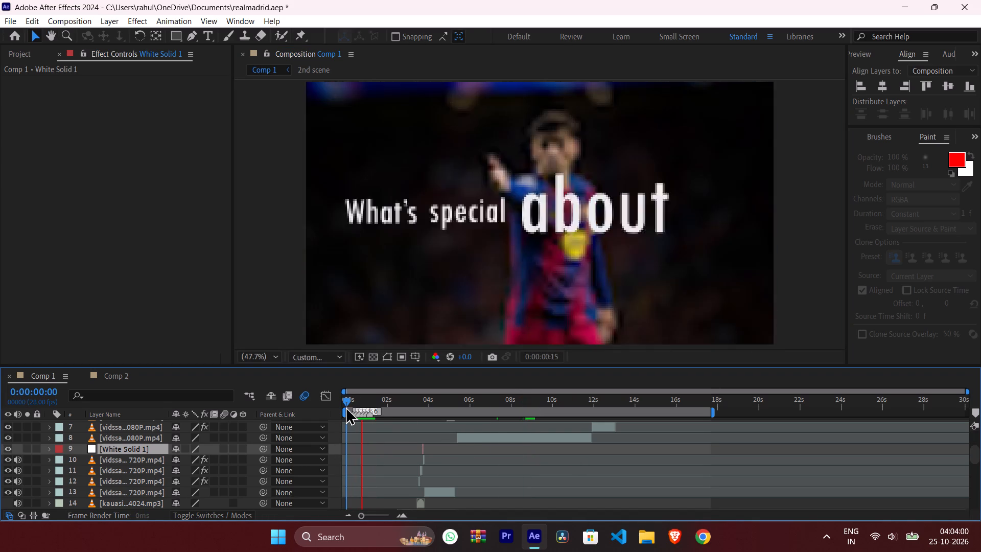
{"action": "left_click_drag", "start_coordinate": [345, 400], "coordinate": [371, 400]}
{"action": "key", "text": "space"}
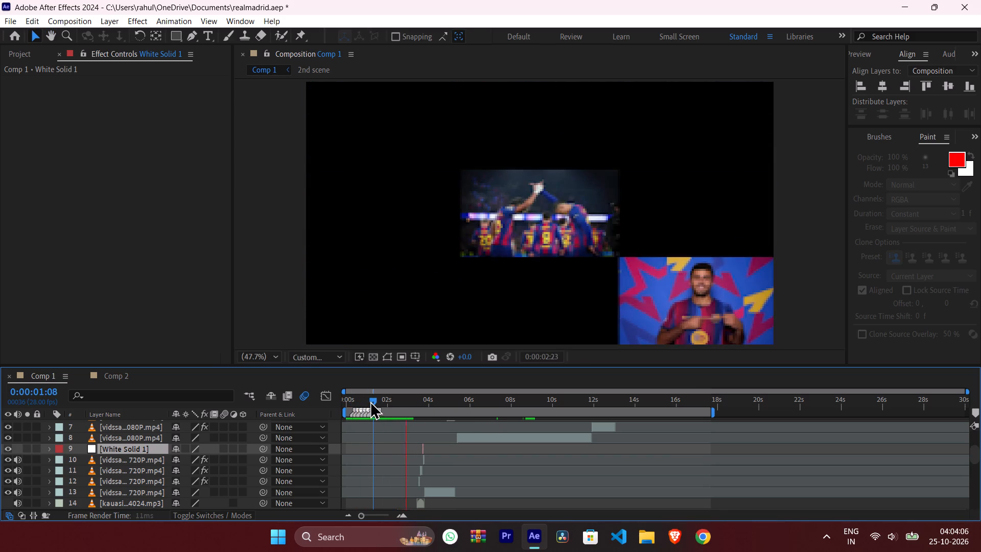
{"action": "left_click_drag", "start_coordinate": [370, 401], "coordinate": [410, 400]}
{"action": "key", "text": "space"}
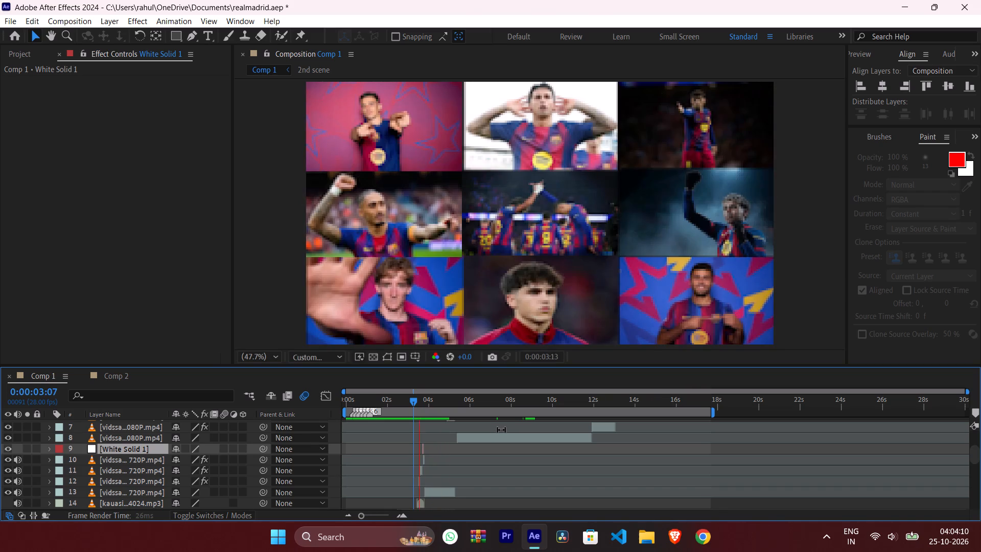
Preview the match footage after the transition, playing it from 0:00:04:23, 0:00:05:27, 0:00:06:24 and 0:00:08:11.
{"action": "left_click_drag", "start_coordinate": [413, 402], "coordinate": [446, 403]}
{"action": "key", "text": "space"}
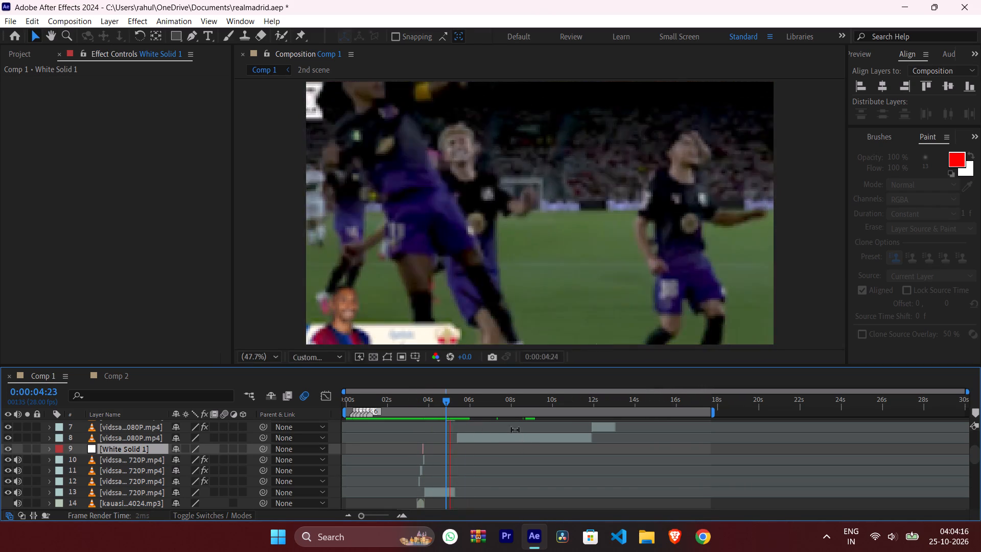
{"action": "left_click_drag", "start_coordinate": [445, 400], "coordinate": [469, 402]}
{"action": "key", "text": "space"}
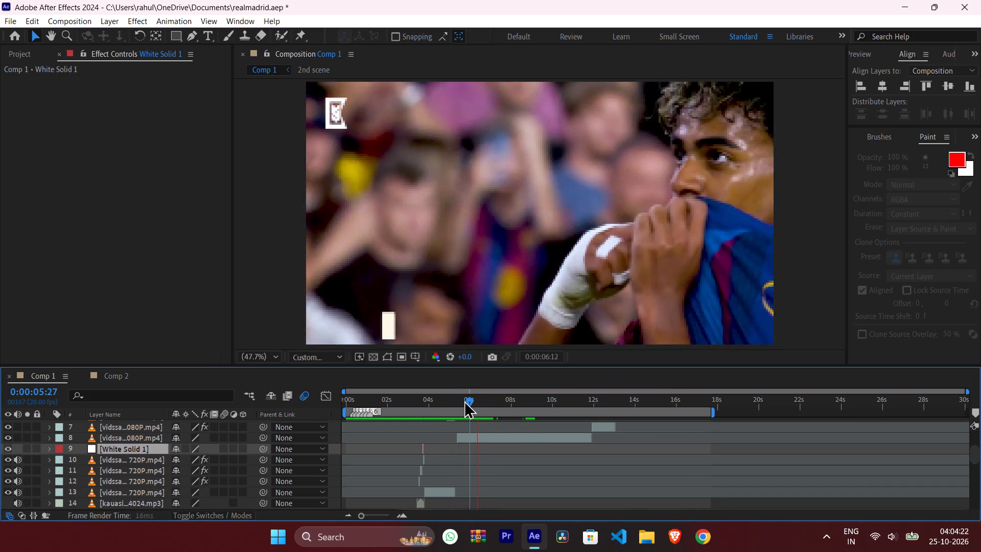
{"action": "left_click_drag", "start_coordinate": [466, 400], "coordinate": [485, 404]}
{"action": "key", "text": "space"}
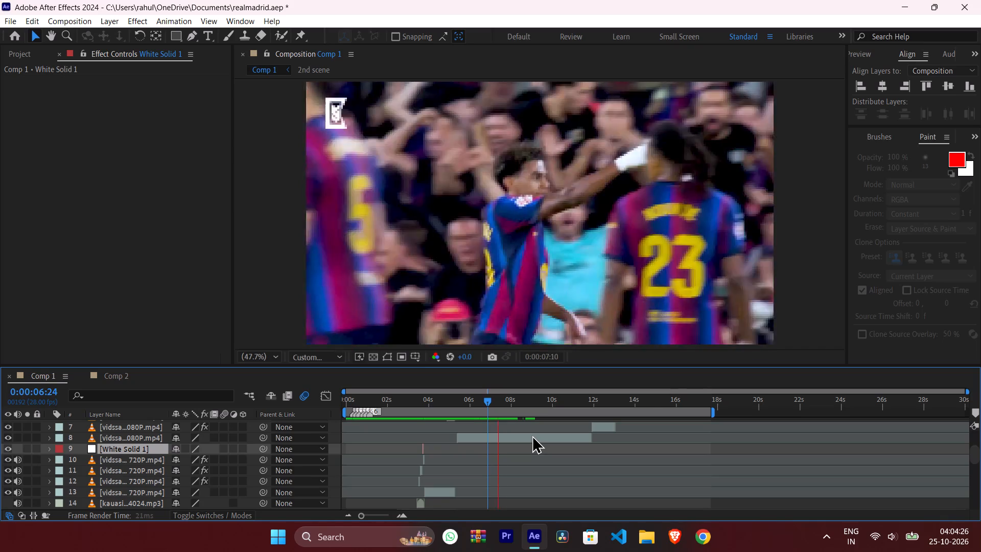
{"action": "left_click_drag", "start_coordinate": [487, 398], "coordinate": [507, 403]}
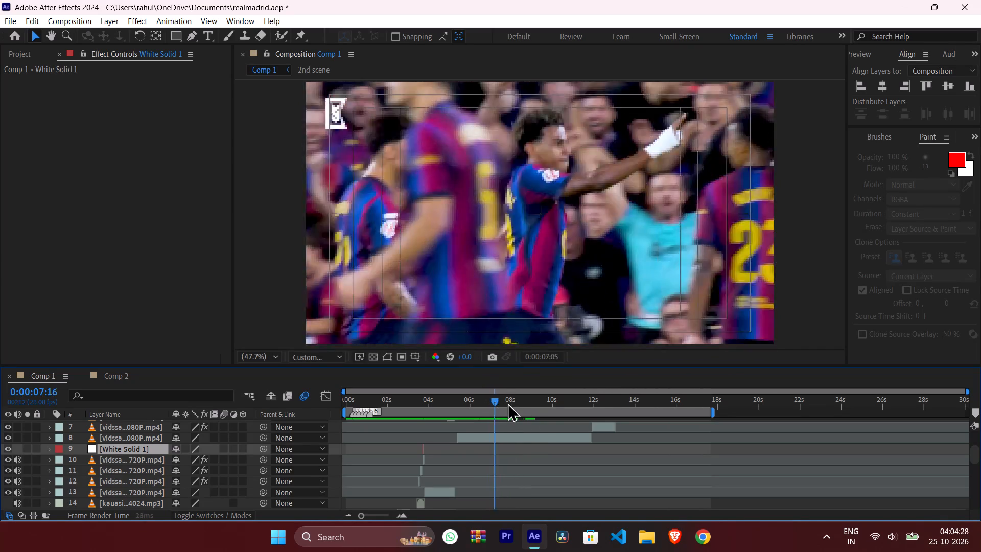
{"action": "left_click_drag", "start_coordinate": [507, 403], "coordinate": [519, 406]}
{"action": "key", "text": "space"}
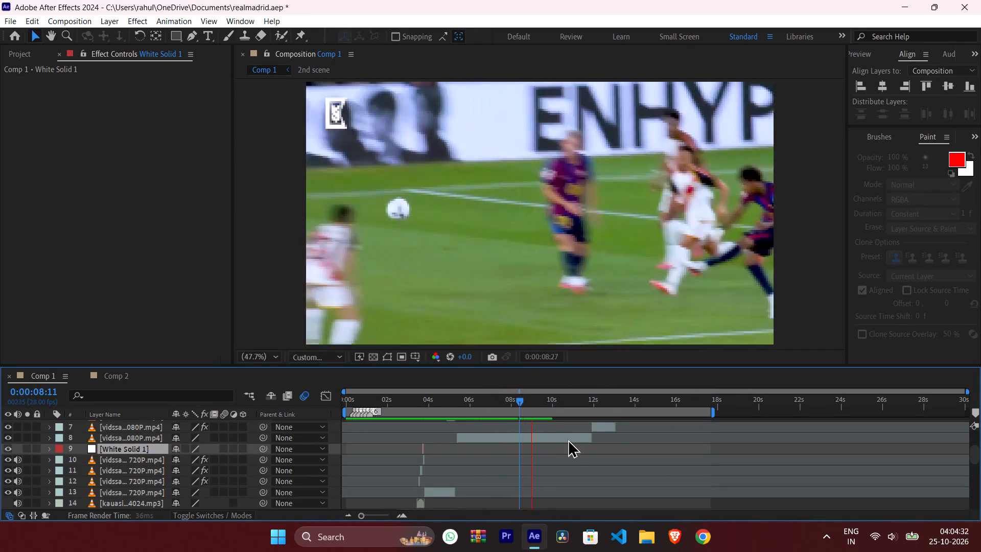
Preview the rest of the match footage and the closing title, playing from 0:00:09:27, 0:00:10:27, 0:00:12:05 and 0:00:12:27.
{"action": "left_click_drag", "start_coordinate": [521, 399], "coordinate": [544, 402]}
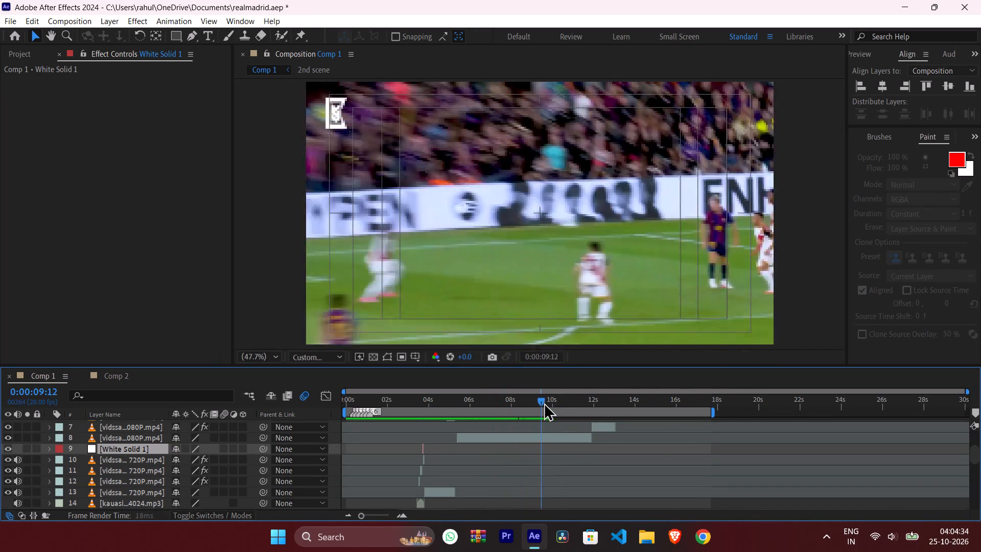
{"action": "left_click_drag", "start_coordinate": [544, 402], "coordinate": [554, 405]}
{"action": "key", "text": "space"}
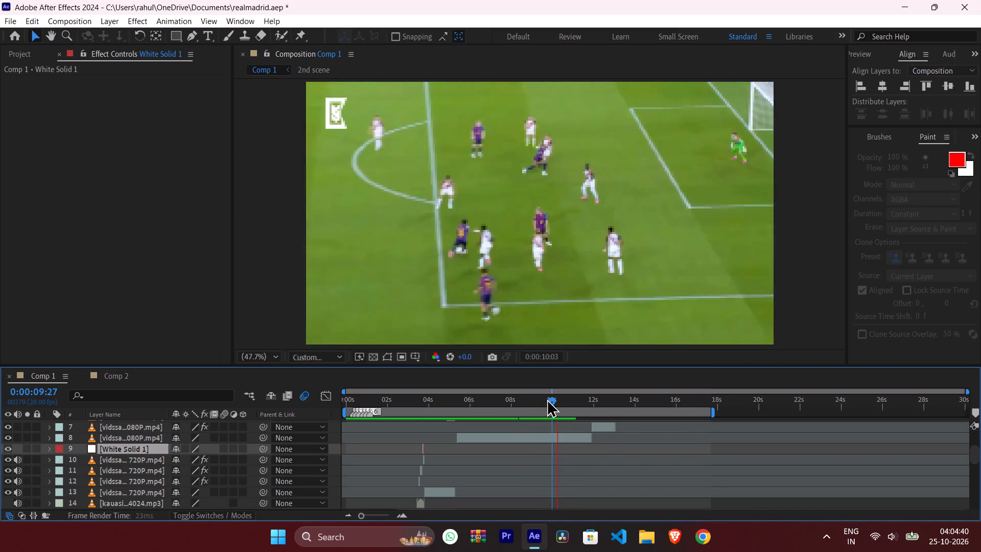
{"action": "left_click_drag", "start_coordinate": [550, 397], "coordinate": [571, 399]}
{"action": "key", "text": "space"}
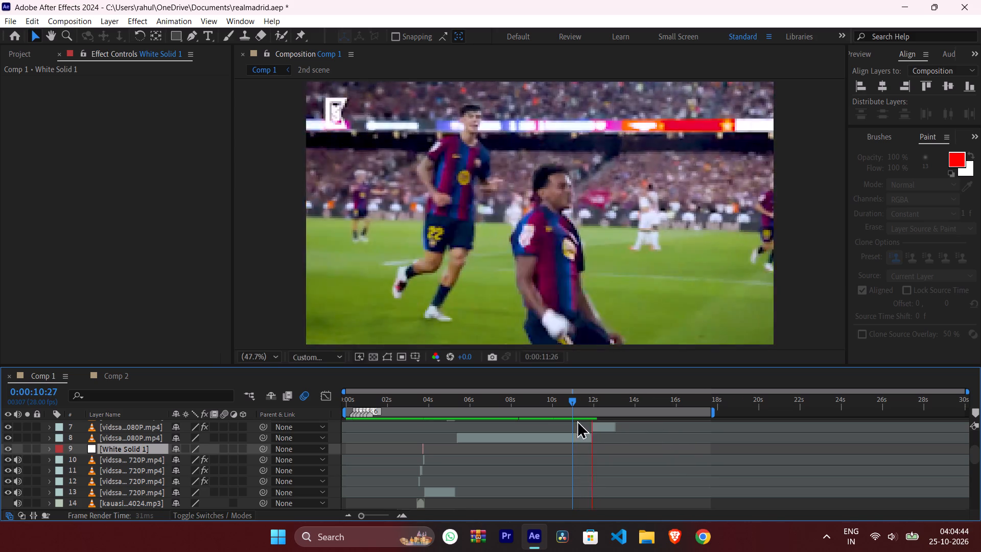
{"action": "left_click_drag", "start_coordinate": [571, 395], "coordinate": [589, 398]}
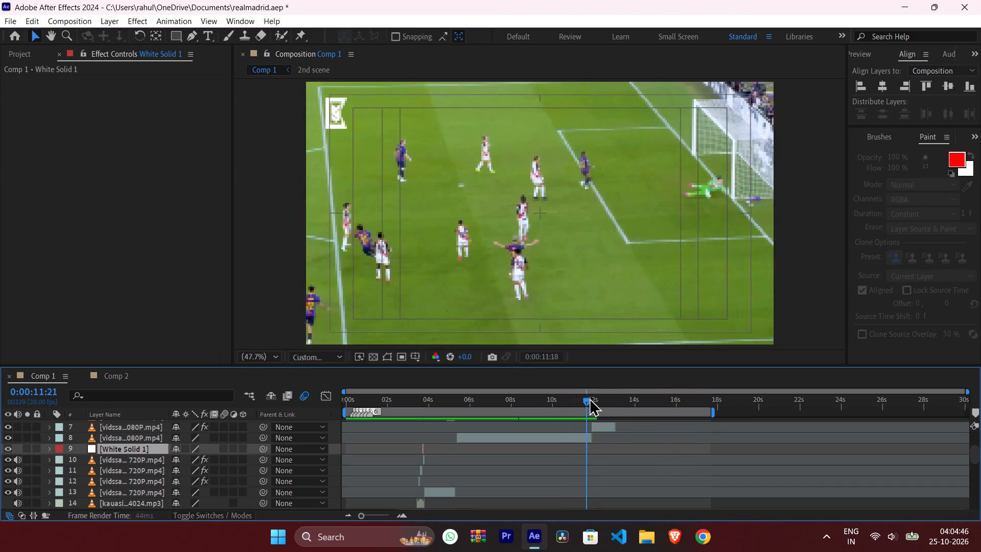
{"action": "left_click_drag", "start_coordinate": [589, 398], "coordinate": [597, 399]}
{"action": "key", "text": "space"}
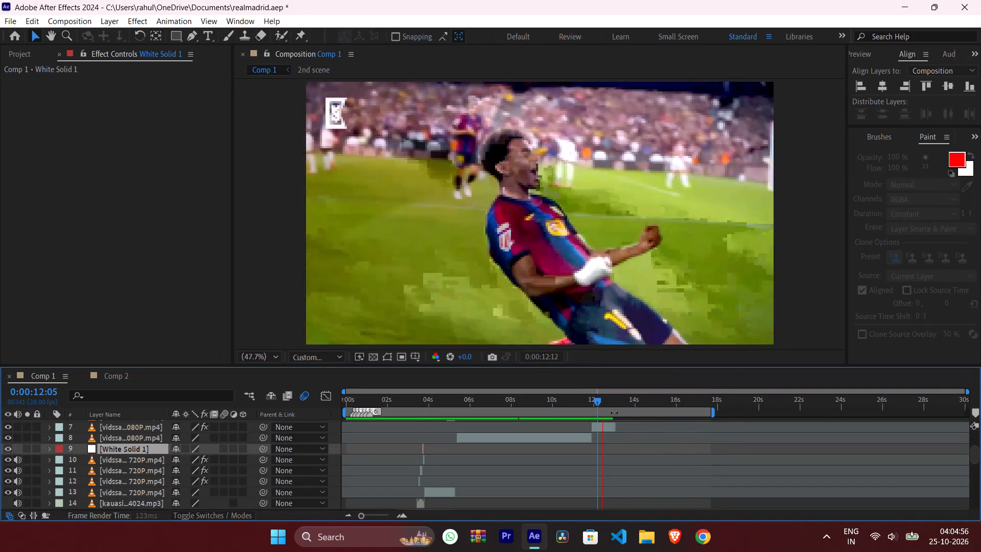
{"action": "left_click_drag", "start_coordinate": [594, 397], "coordinate": [614, 398]}
{"action": "key", "text": "space"}
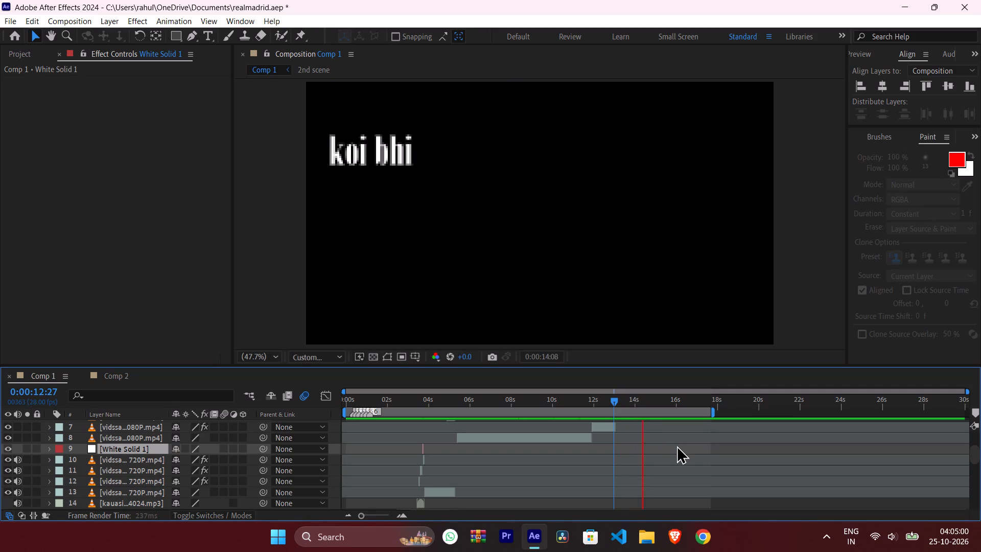
{"action": "key", "text": "space"}
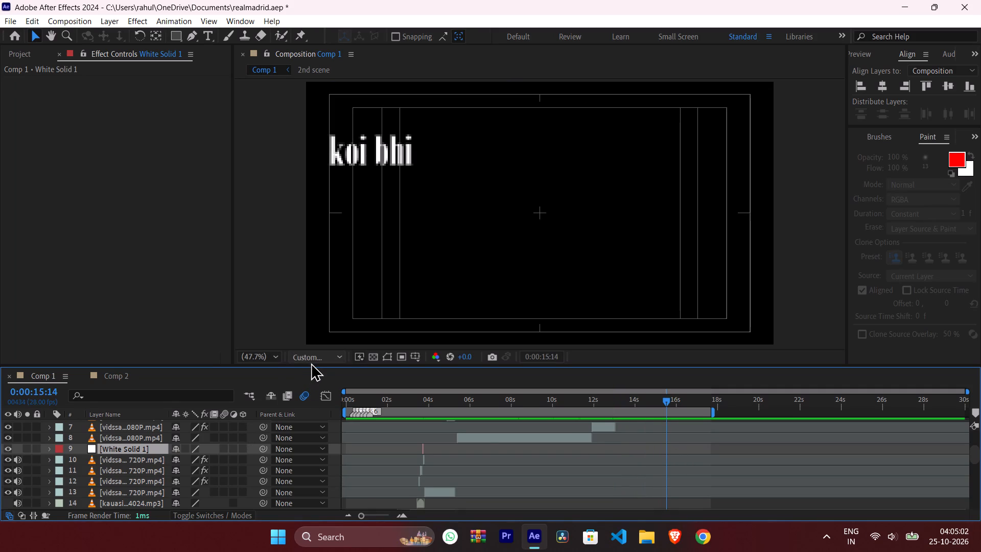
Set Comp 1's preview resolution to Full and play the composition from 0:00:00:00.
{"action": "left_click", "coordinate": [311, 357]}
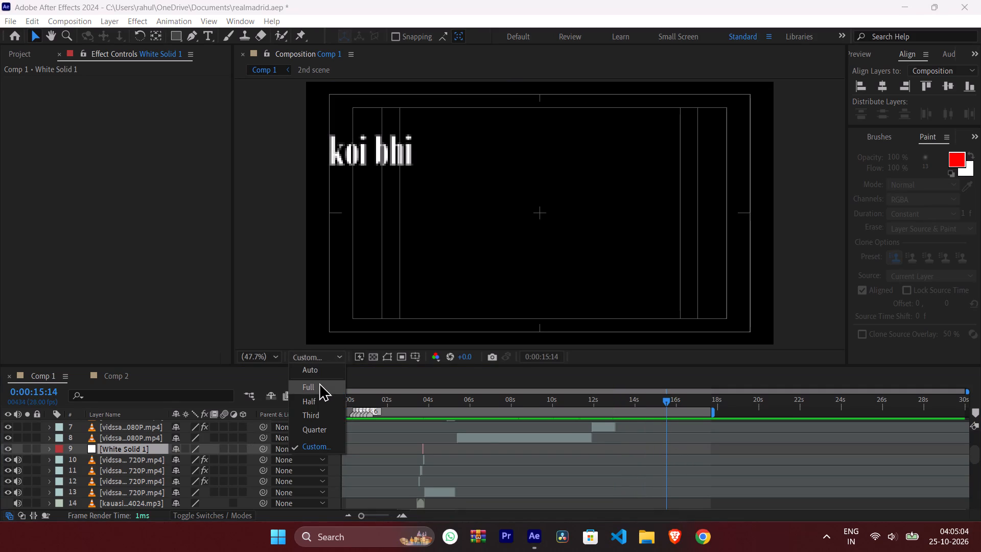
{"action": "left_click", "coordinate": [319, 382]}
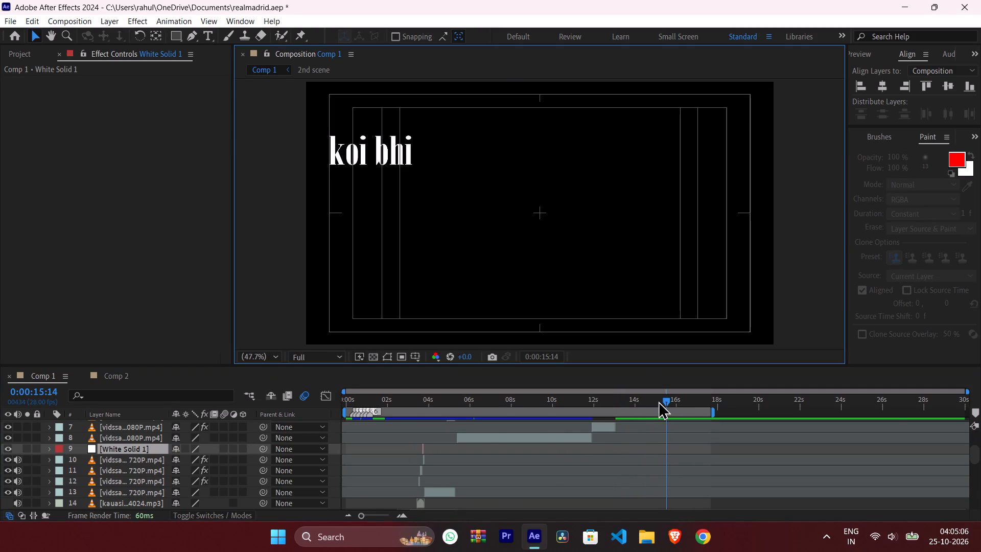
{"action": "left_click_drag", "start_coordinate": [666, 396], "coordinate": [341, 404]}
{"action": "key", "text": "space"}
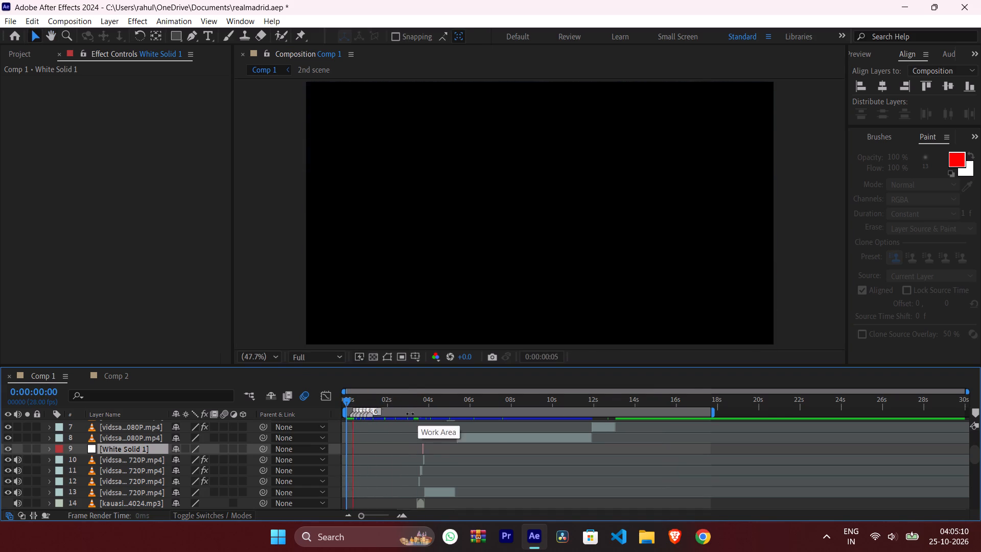
Set Comp 1's preview resolution to Quarter.
{"action": "left_click", "coordinate": [310, 359]}
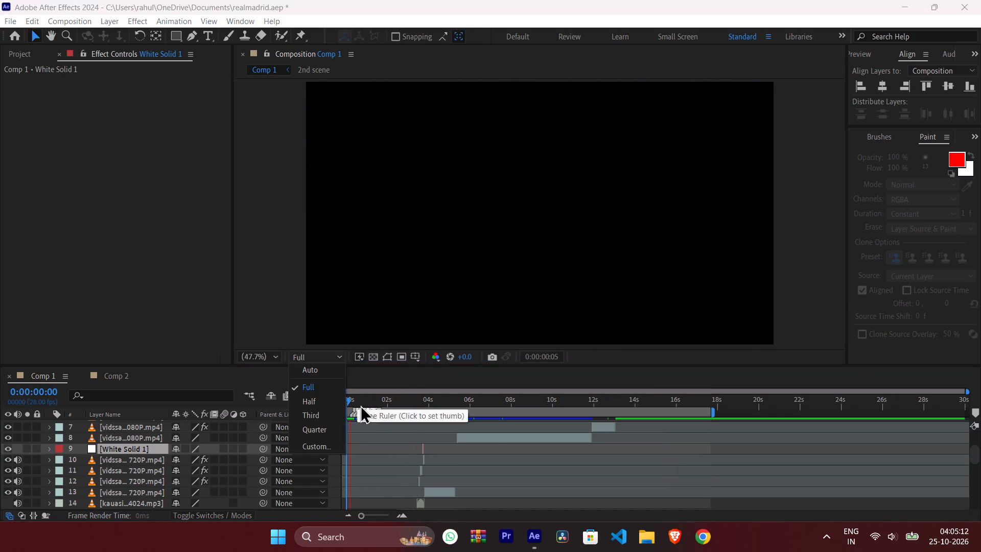
{"action": "left_click", "coordinate": [311, 428]}
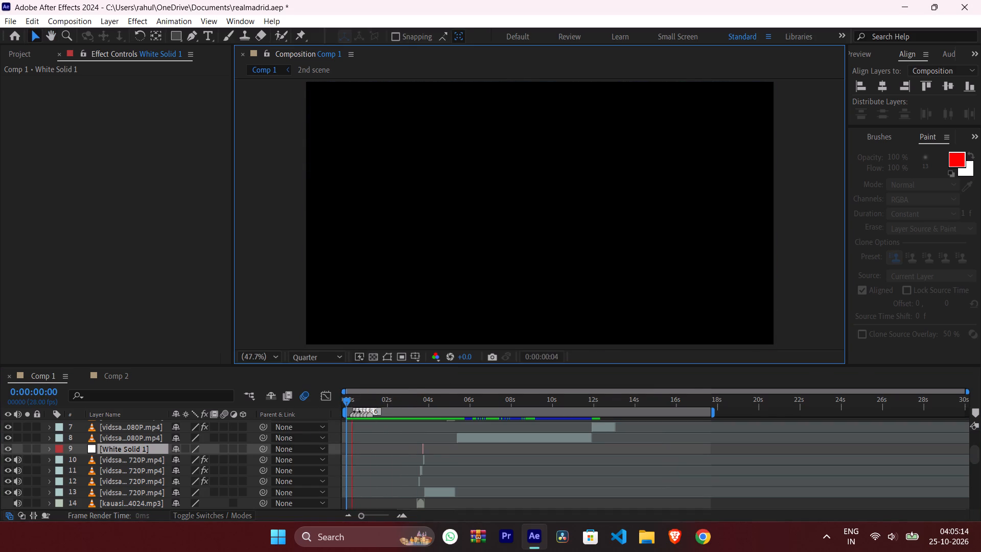
Preview Comp 1 from 0:00:00:10 through the flash transition into the first match footage.
{"action": "left_click_drag", "start_coordinate": [346, 397], "coordinate": [354, 397]}
{"action": "key", "text": "space"}
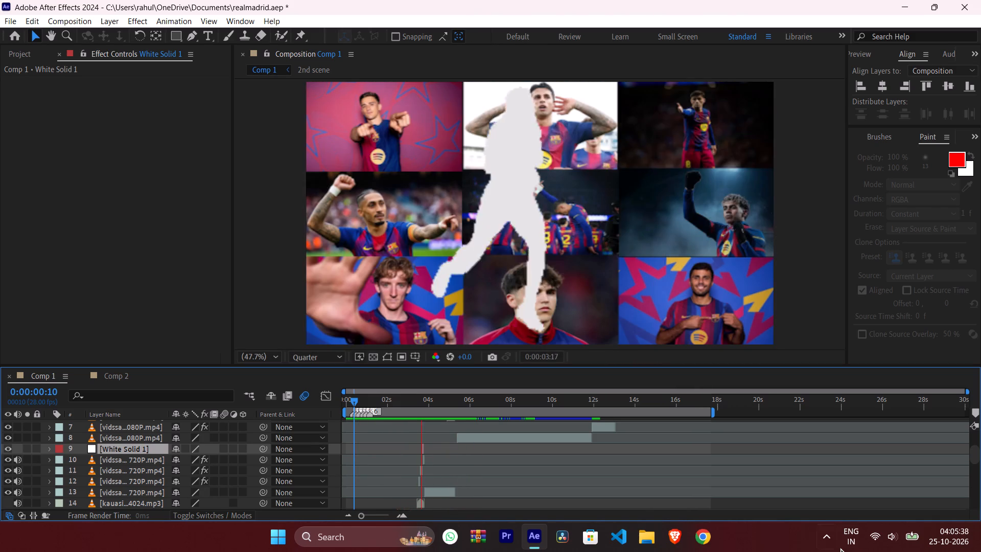
{"action": "scroll", "coordinate": [594, 480], "scroll_direction": "up", "scroll_amount": 3}
{"action": "scroll", "coordinate": [643, 479], "scroll_direction": "up", "scroll_amount": 7}
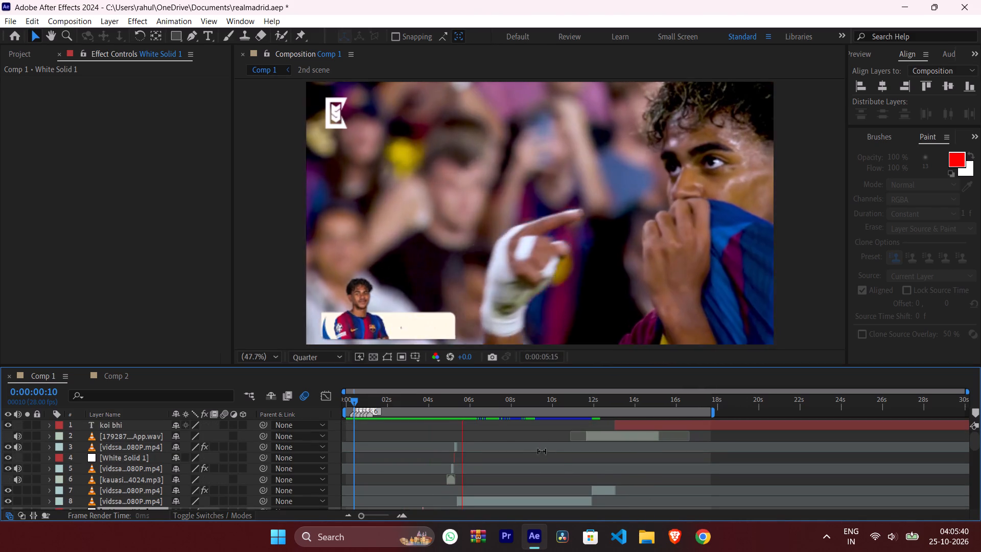
{"action": "key", "text": "space"}
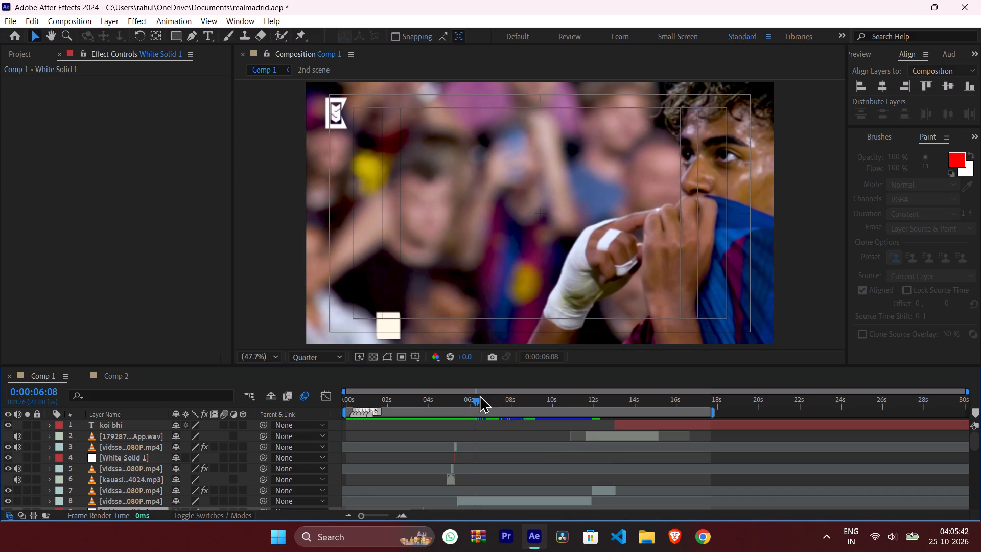
At 0:00:13:23, after the celebration clip, move the koi bhi title toward the frame's centre, to about 659, 572.
{"action": "left_click_drag", "start_coordinate": [470, 398], "coordinate": [613, 407]}
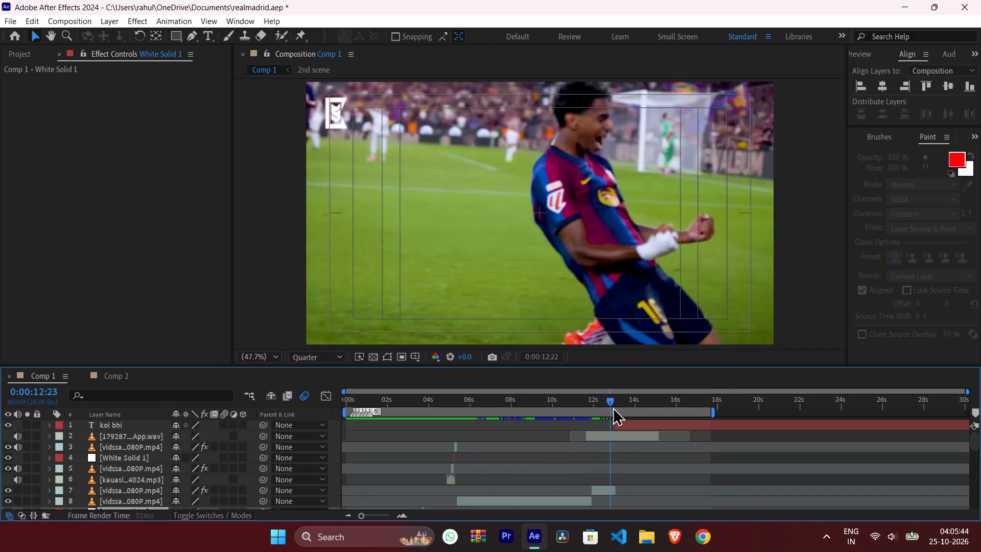
{"action": "left_click_drag", "start_coordinate": [613, 407], "coordinate": [620, 405]}
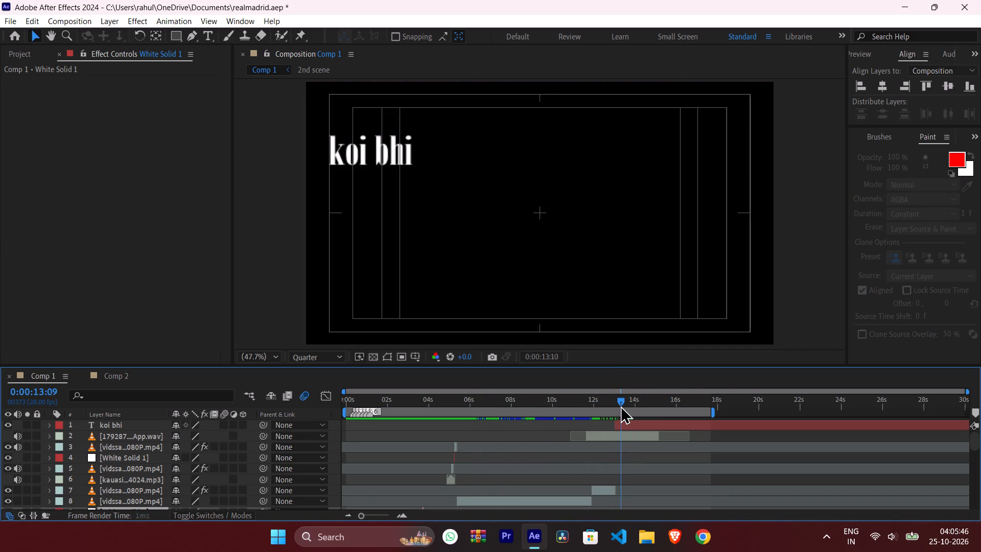
{"action": "left_click_drag", "start_coordinate": [620, 405], "coordinate": [614, 404]}
{"action": "left_click", "coordinate": [614, 404]}
{"action": "key", "text": "space"}
{"action": "key", "text": "space"}
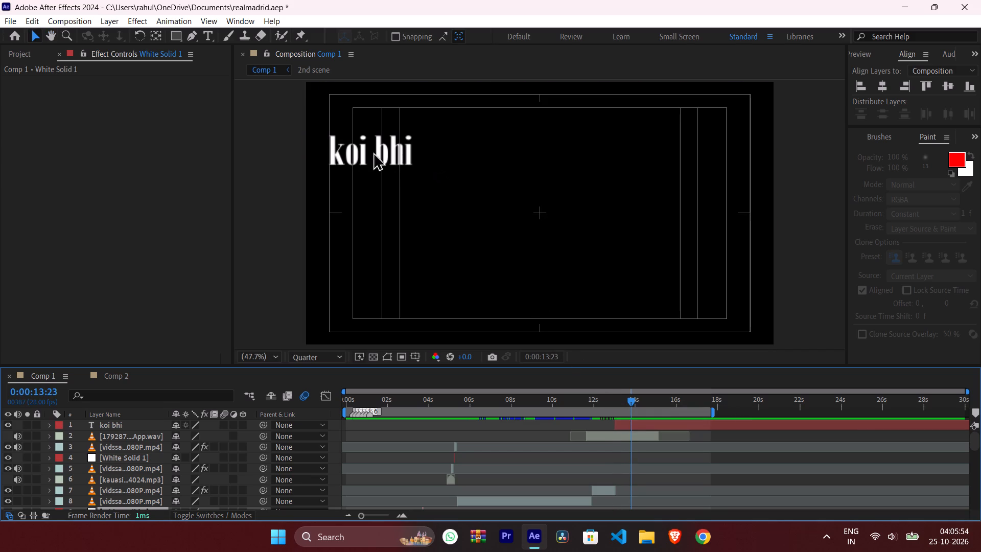
{"action": "left_click_drag", "start_coordinate": [357, 151], "coordinate": [470, 222]}
Delete the word bhi from the koi bhi title, leaving only koi.
{"action": "double_click", "coordinate": [485, 222]}
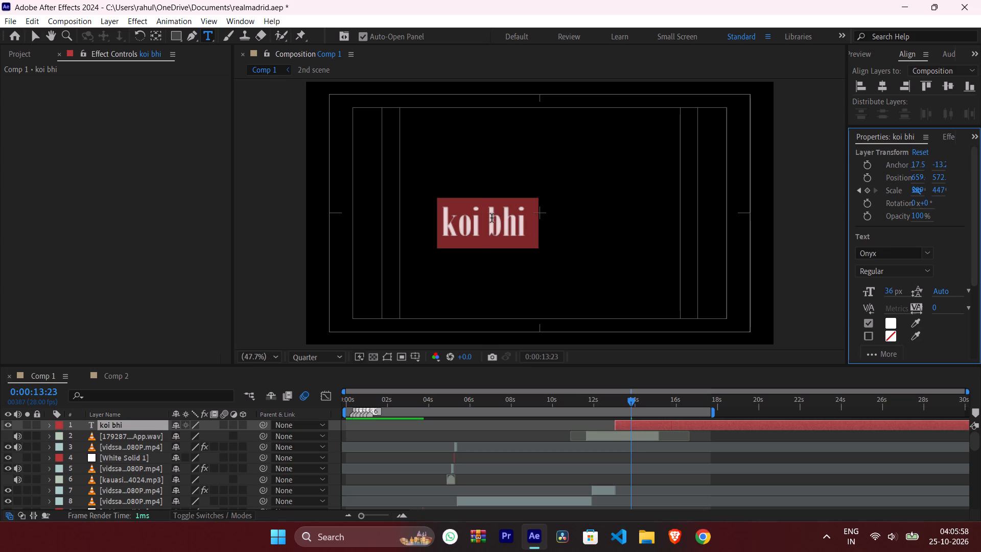
{"action": "left_click_drag", "start_coordinate": [489, 217], "coordinate": [547, 224]}
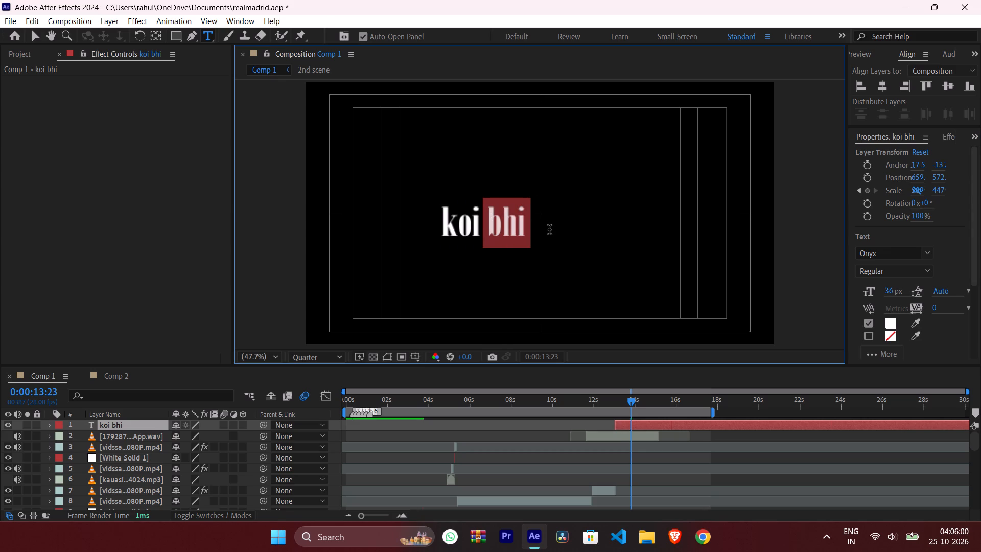
{"action": "key", "text": "BackSpace"}
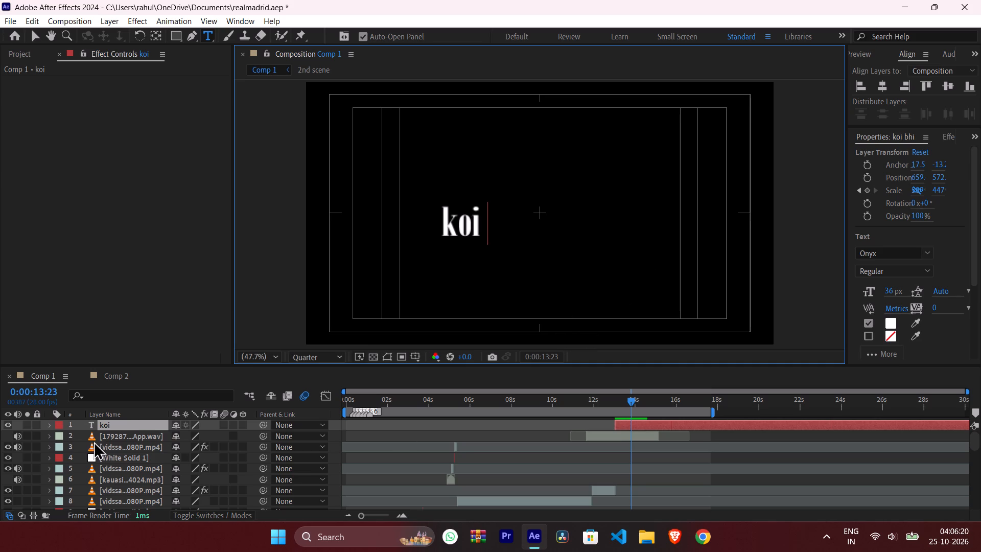
Duplicate the koi text layer and replace the copy's text with bhi.
{"action": "left_click", "coordinate": [130, 422]}
{"action": "key", "text": "ctrl+d"}
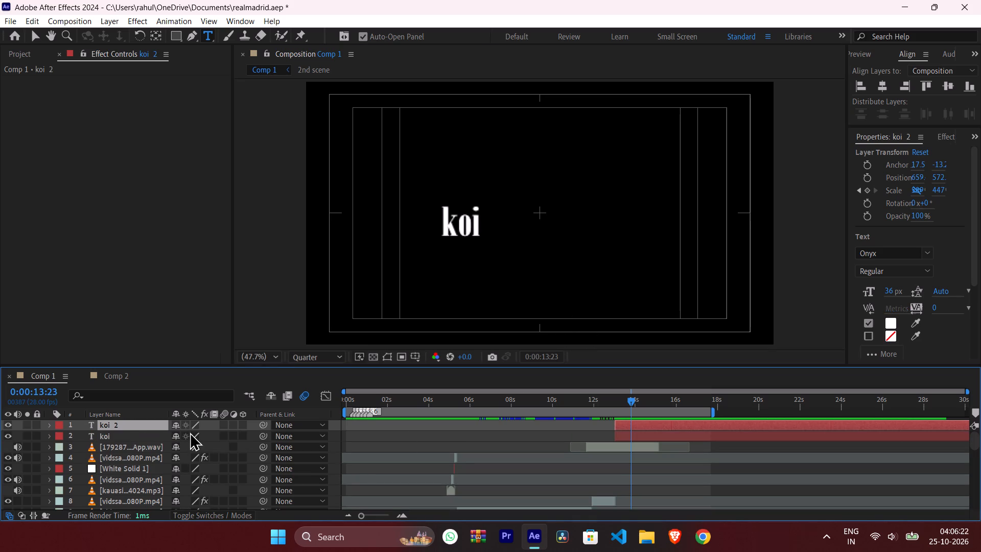
{"action": "double_click", "coordinate": [125, 418]}
{"action": "double_click", "coordinate": [462, 221]}
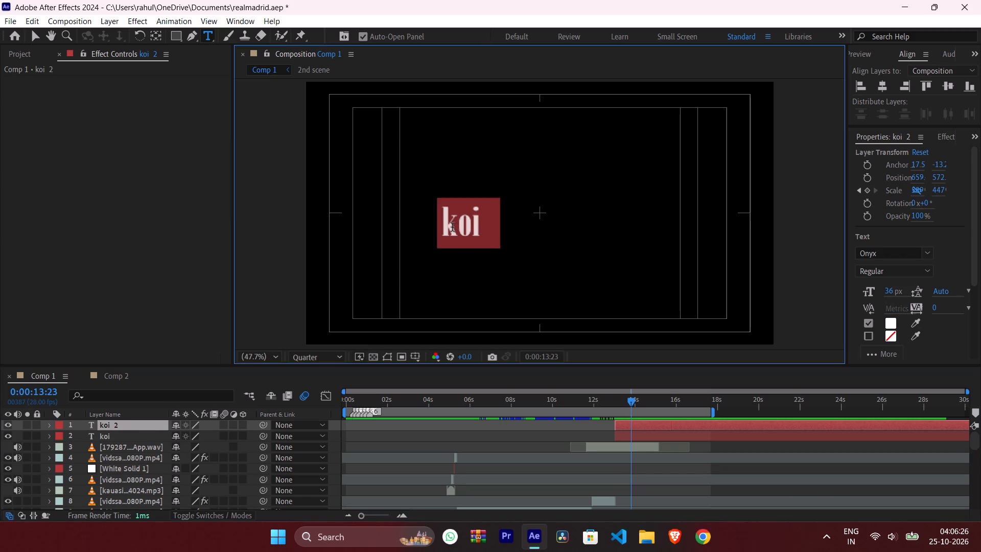
{"action": "key", "text": "BackSpace"}
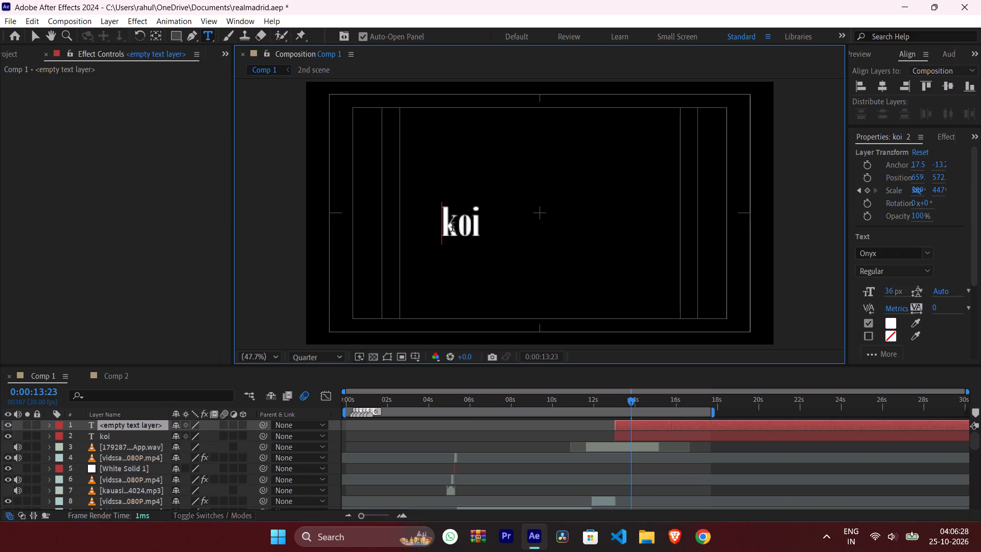
{"action": "type", "text": "bhi"}
{"action": "key", "text": "space"}
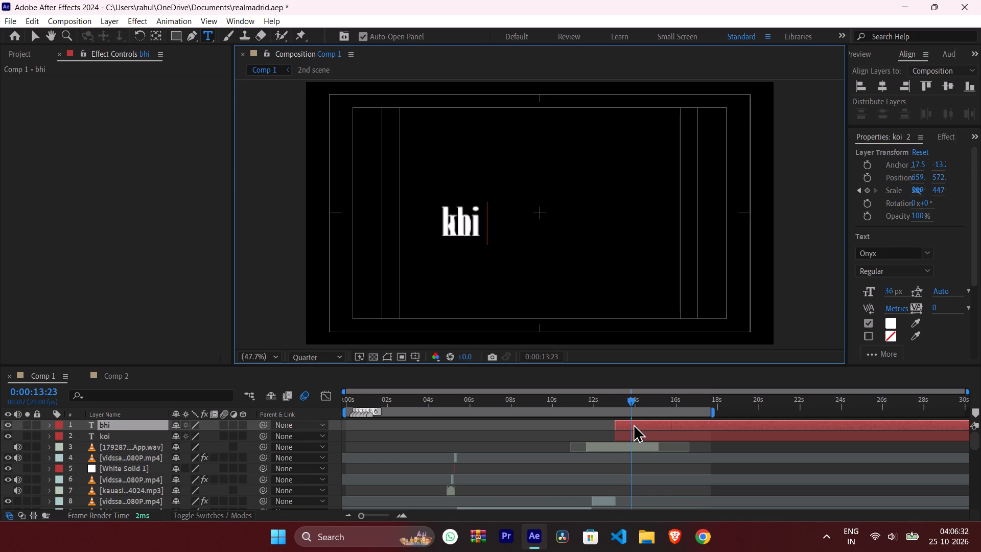
{"action": "key", "text": "p"}
{"action": "key", "text": "BackSpace"}
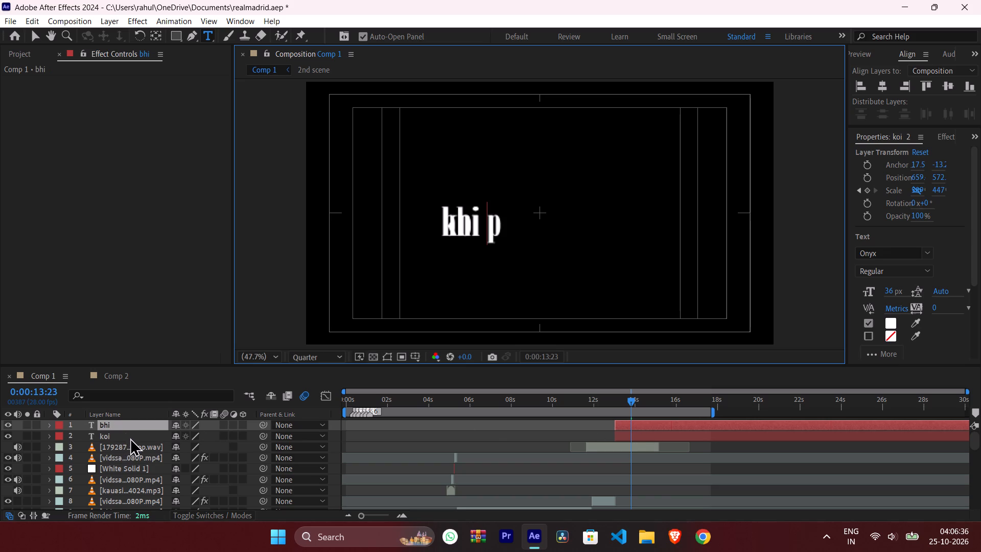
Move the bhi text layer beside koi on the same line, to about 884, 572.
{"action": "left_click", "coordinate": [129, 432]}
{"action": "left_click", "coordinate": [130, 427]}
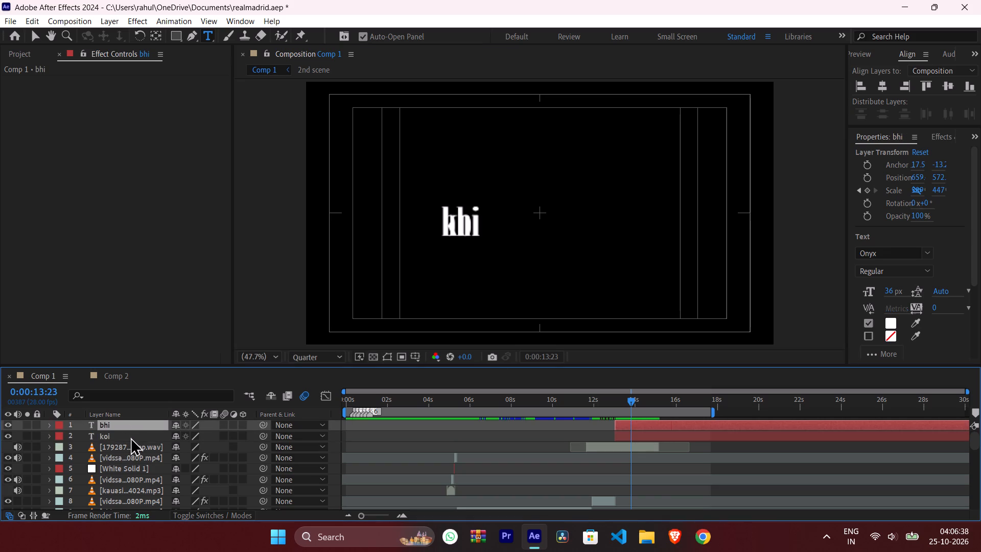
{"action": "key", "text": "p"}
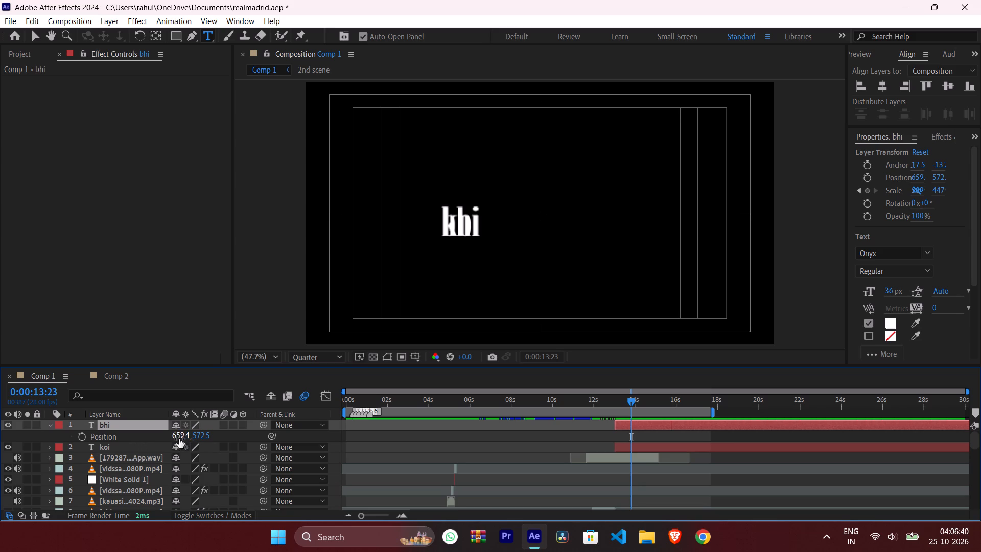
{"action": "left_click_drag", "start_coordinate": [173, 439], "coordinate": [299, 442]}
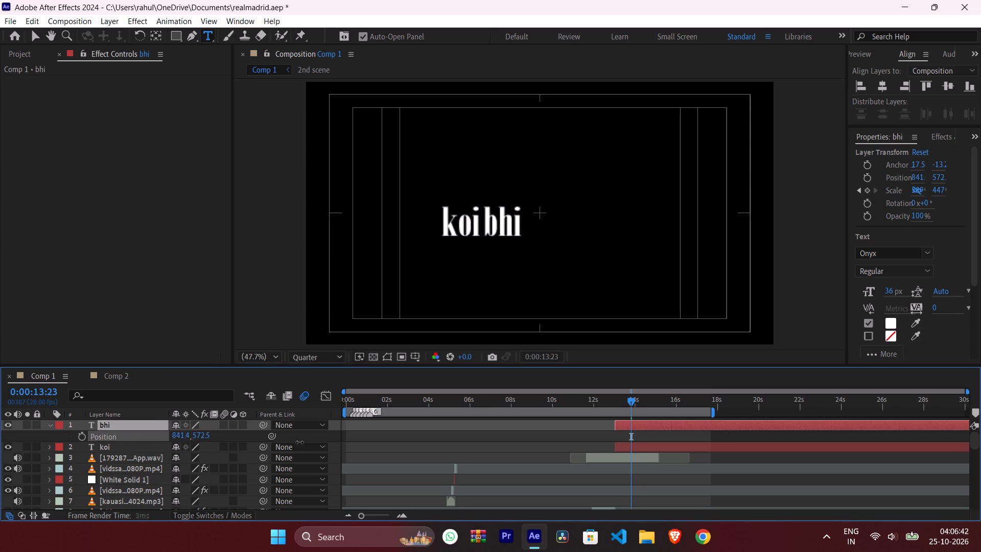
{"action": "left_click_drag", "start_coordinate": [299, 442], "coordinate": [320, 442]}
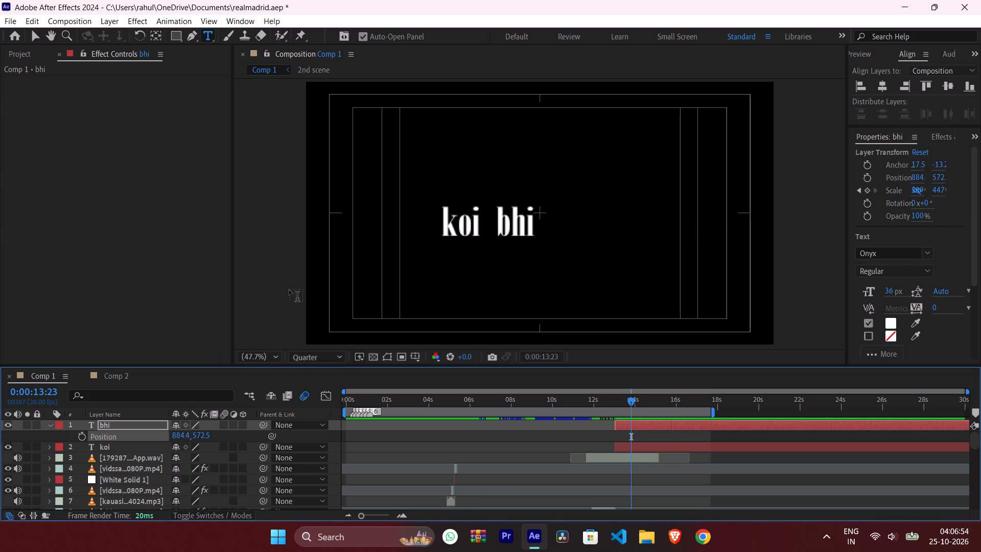
Centre the koi text layer horizontally and vertically in the composition, and shift it left to about 814, 540.
{"action": "left_click", "coordinate": [135, 449]}
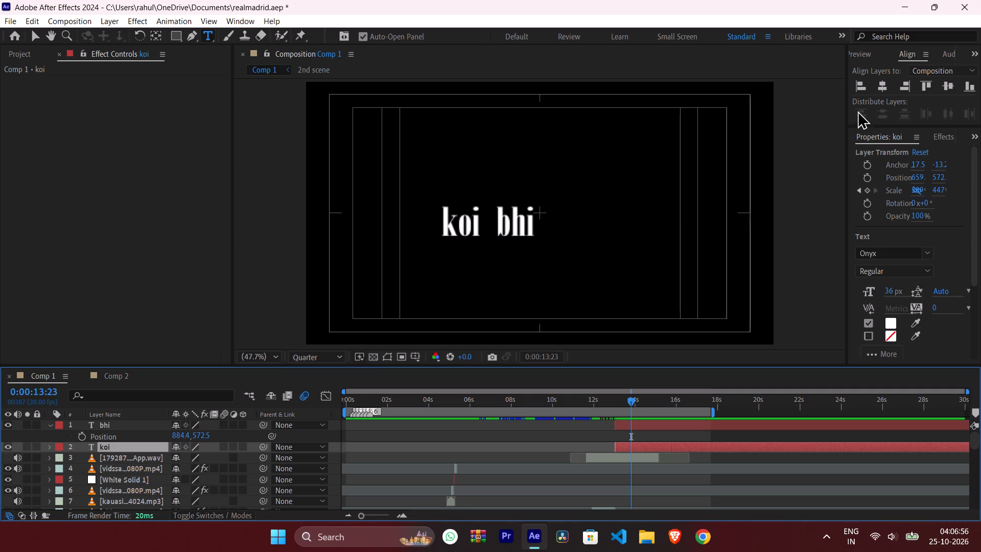
{"action": "left_click", "coordinate": [882, 87]}
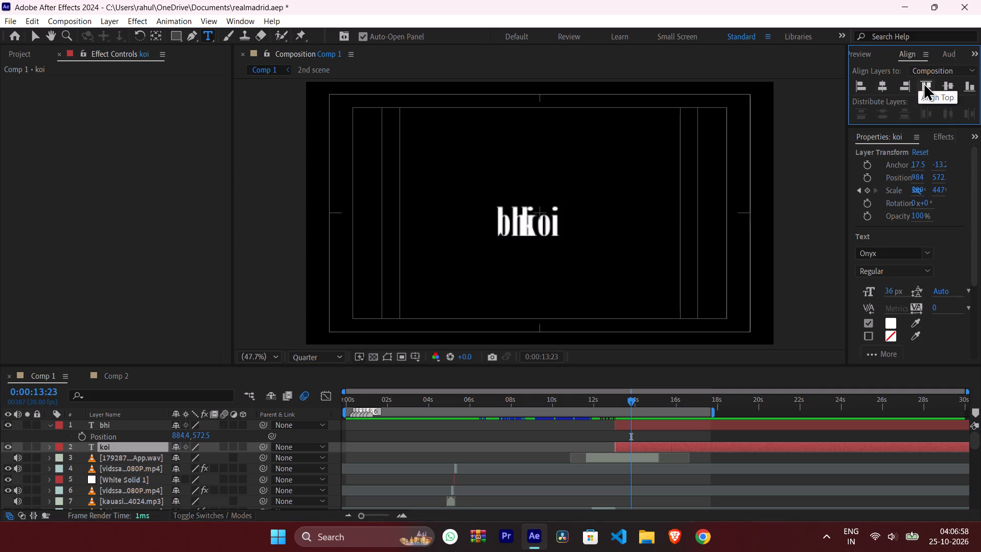
{"action": "left_click", "coordinate": [883, 84]}
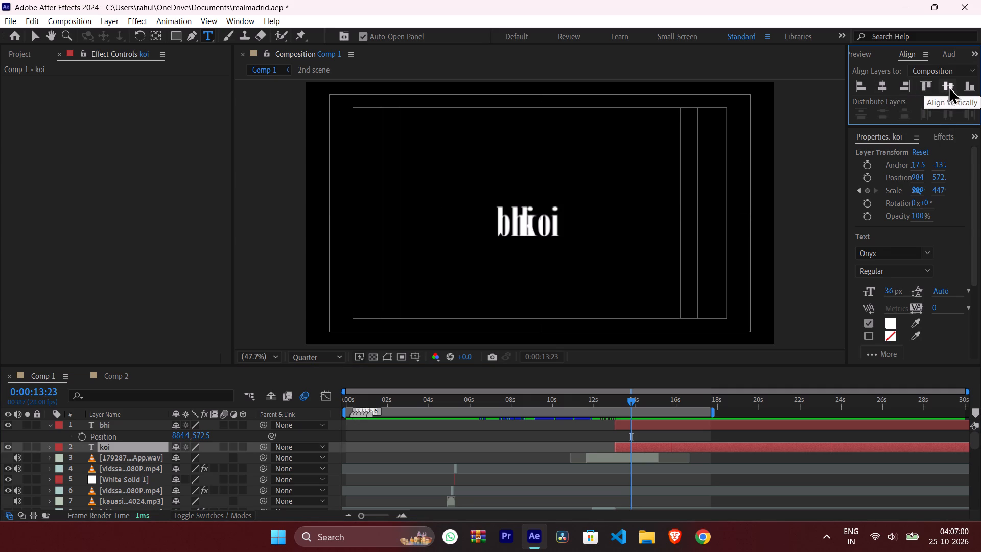
{"action": "left_click", "coordinate": [947, 86]}
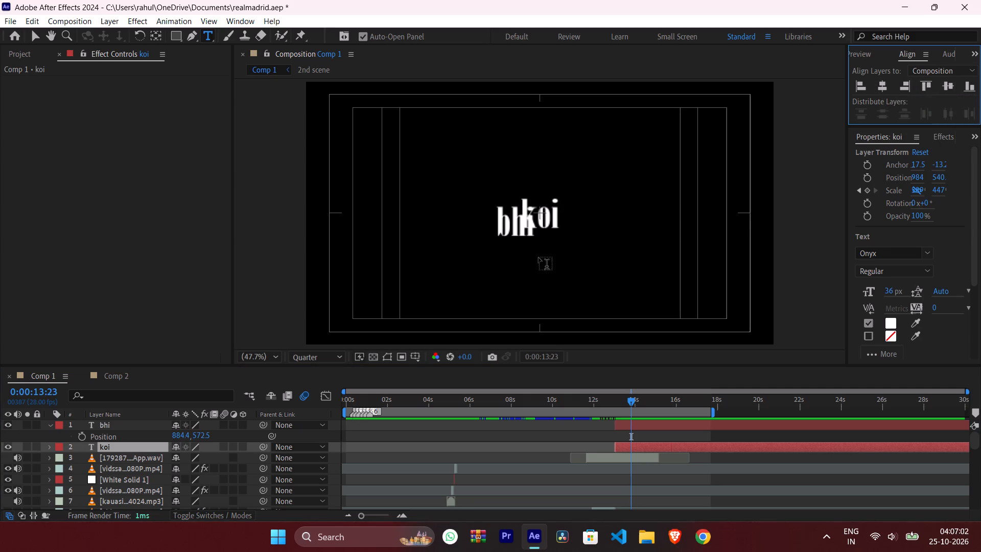
{"action": "key", "text": "p"}
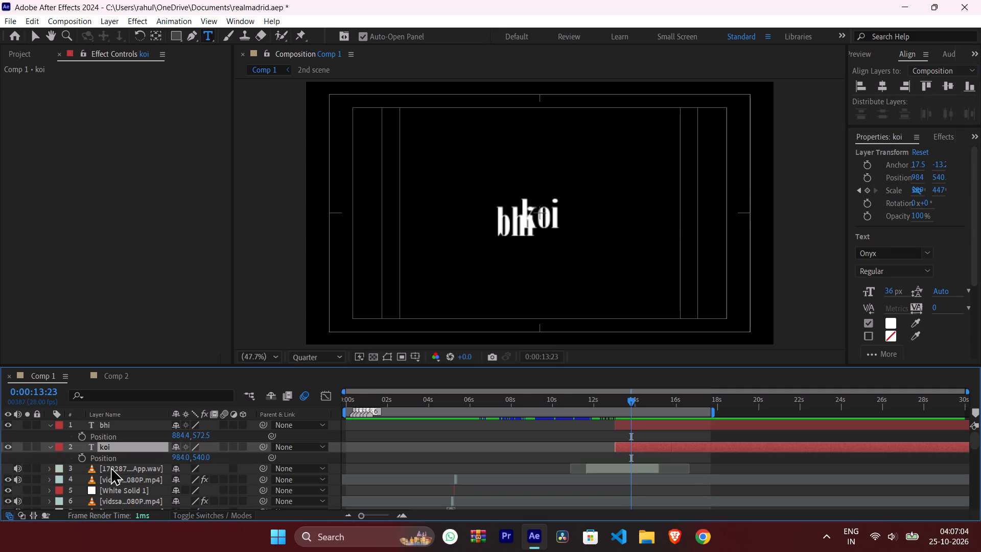
{"action": "left_click_drag", "start_coordinate": [178, 458], "coordinate": [82, 458]}
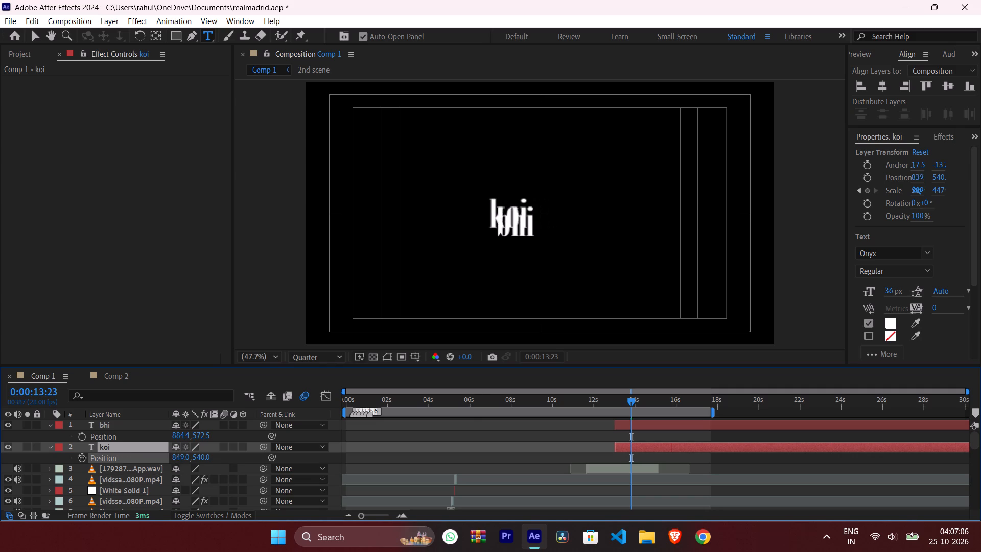
{"action": "left_click_drag", "start_coordinate": [82, 458], "coordinate": [68, 457]}
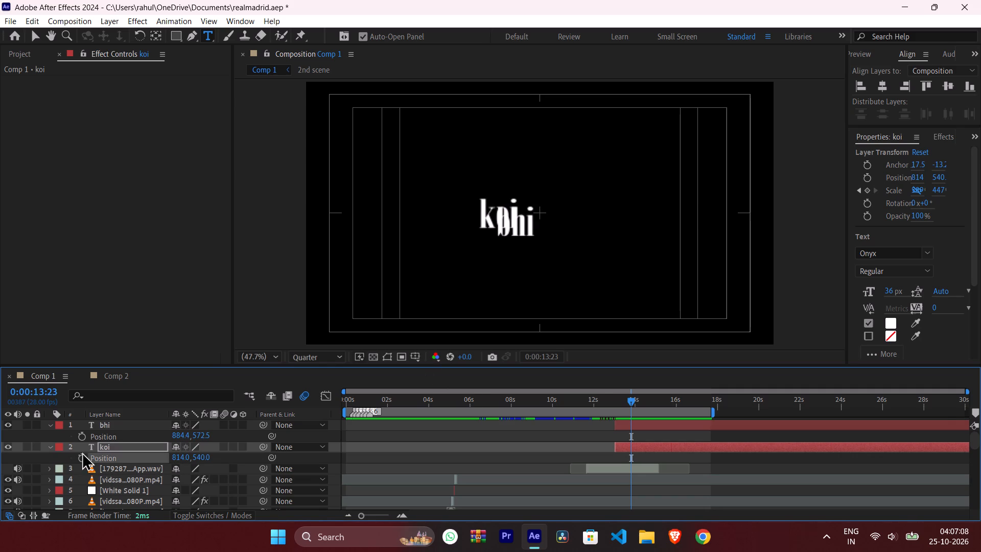
Centre the bhi text layer in the composition, and offset it to the right of koi at about 1037, 546.
{"action": "left_click", "coordinate": [116, 426]}
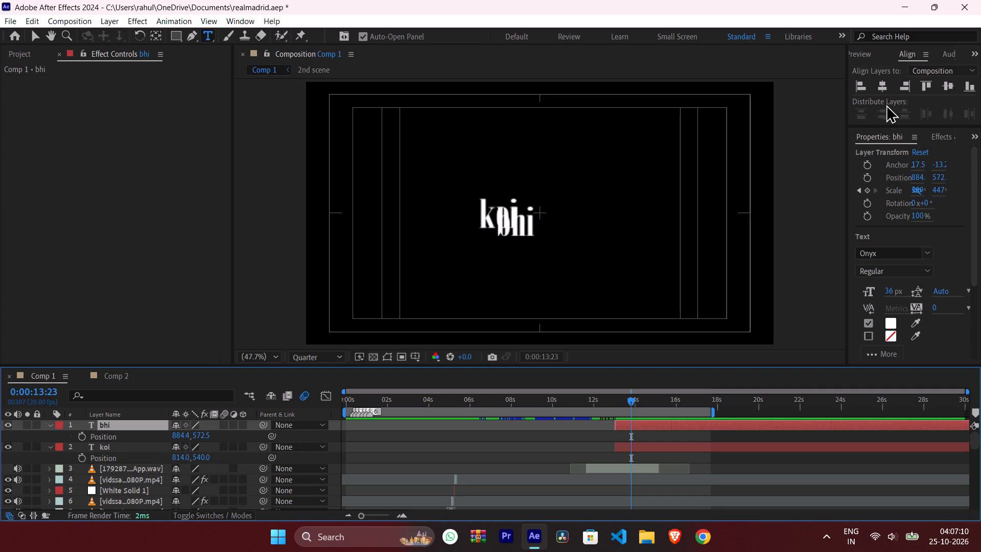
{"action": "left_click", "coordinate": [882, 90]}
{"action": "left_click", "coordinate": [954, 88]}
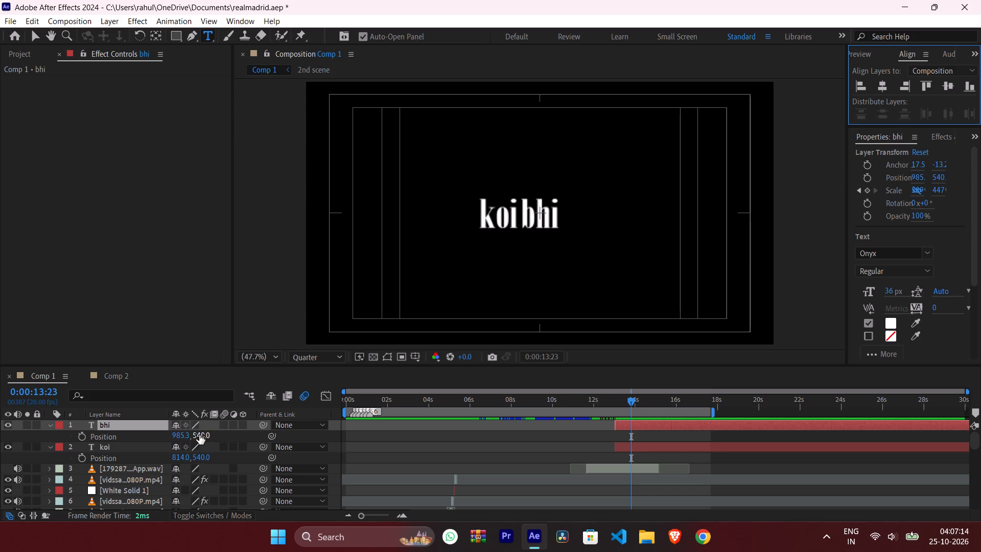
{"action": "left_click_drag", "start_coordinate": [199, 435], "coordinate": [221, 435]}
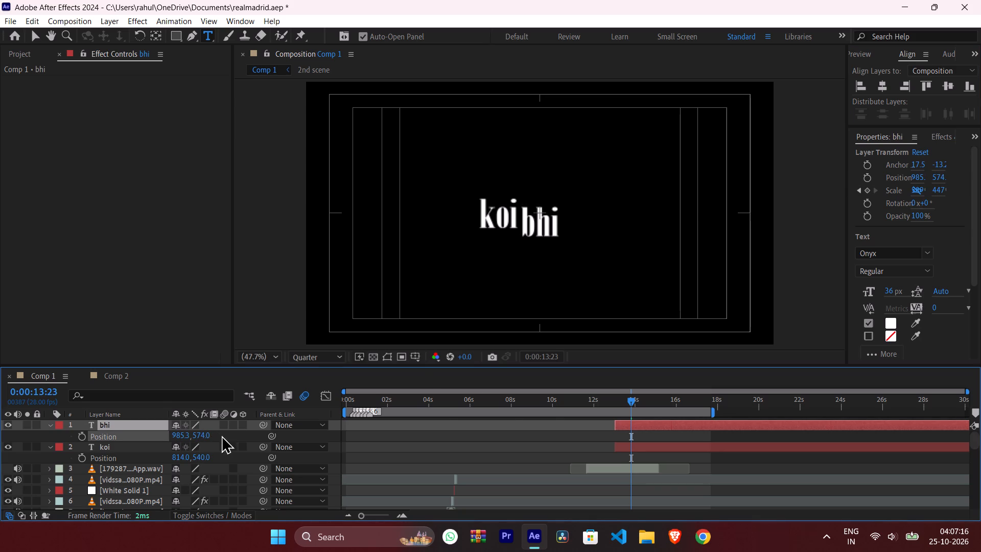
{"action": "left_click", "coordinate": [946, 82]}
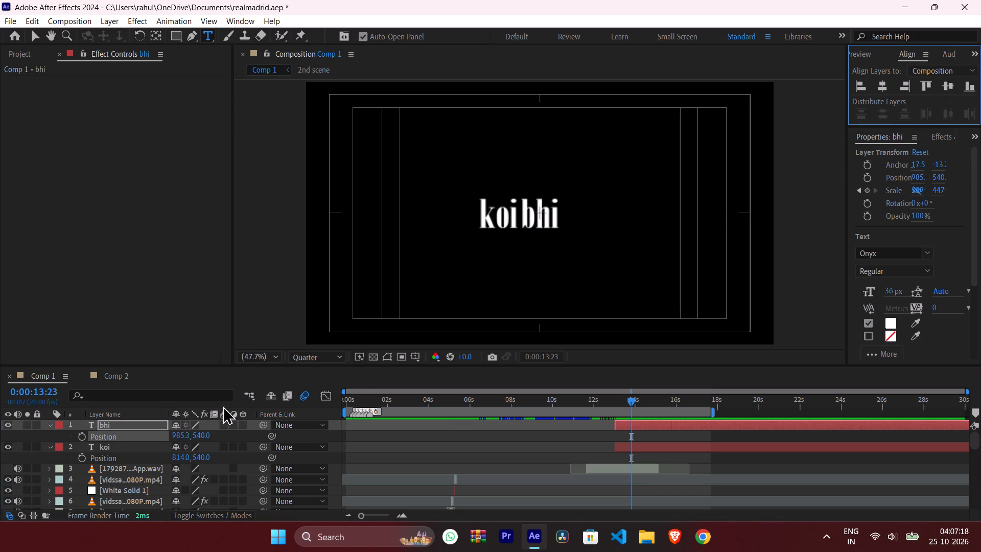
{"action": "left_click_drag", "start_coordinate": [180, 439], "coordinate": [216, 440]}
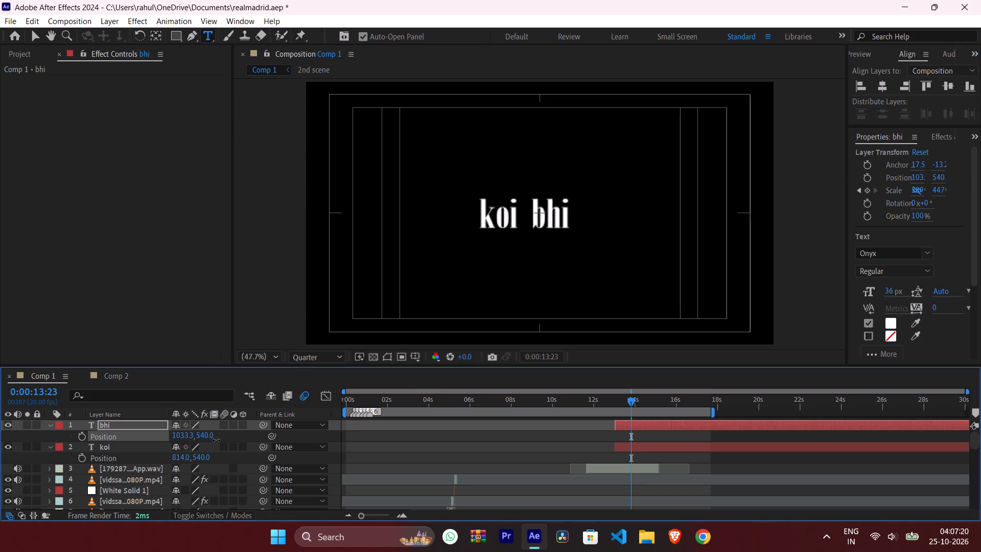
{"action": "left_click_drag", "start_coordinate": [216, 440], "coordinate": [216, 441]}
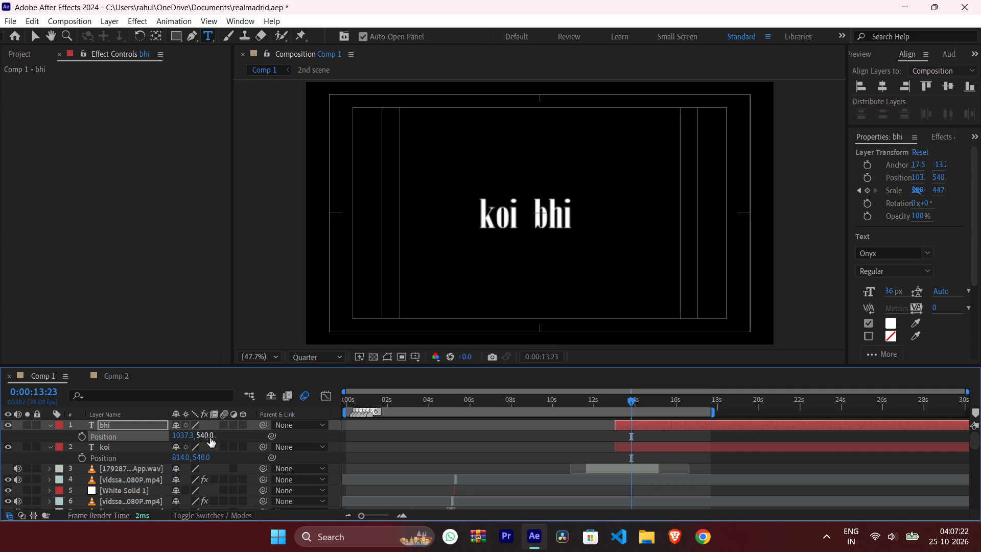
{"action": "left_click", "coordinate": [210, 438]}
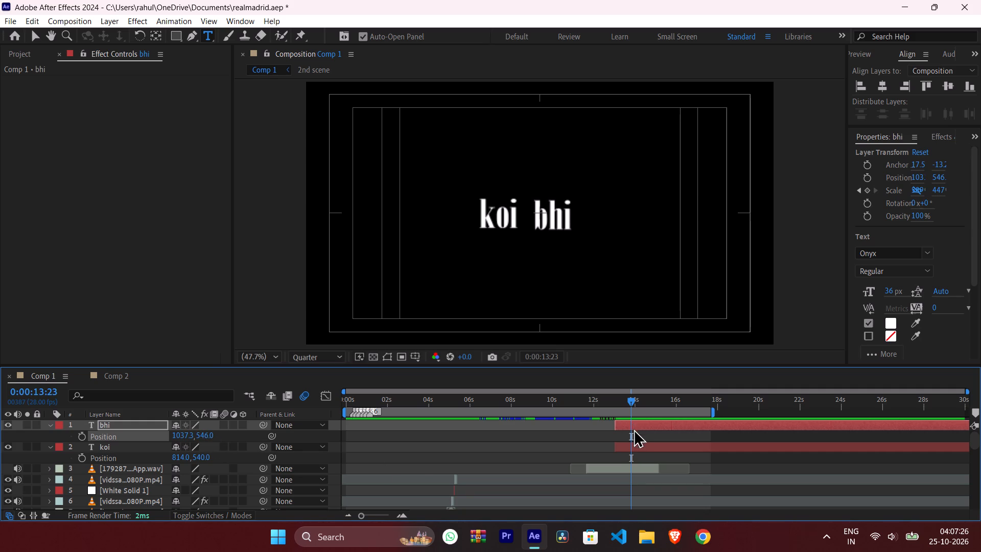
Preview the cut from the celebration clip into the koi bhi title, stopping at 0:00:13:16.
{"action": "left_click_drag", "start_coordinate": [630, 396], "coordinate": [331, 401]}
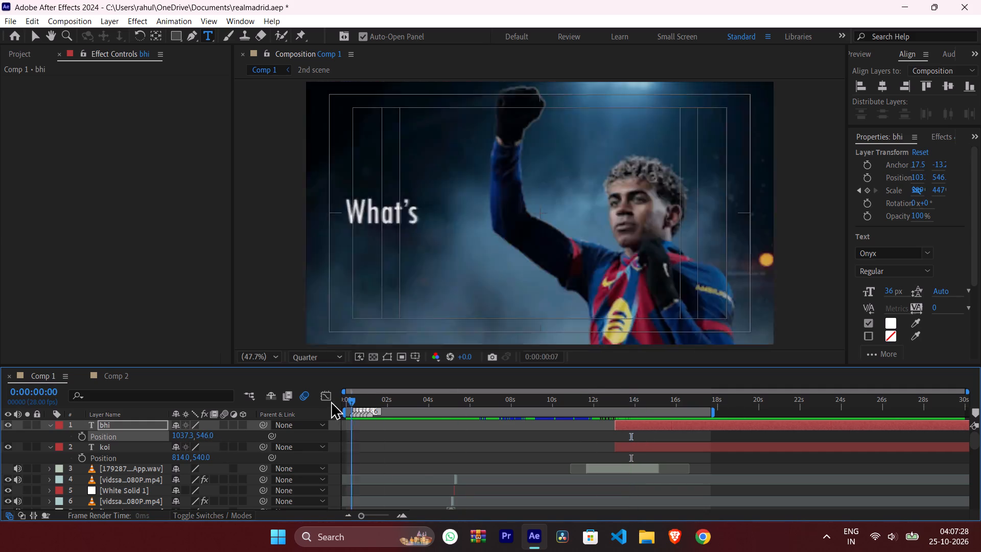
{"action": "left_click_drag", "start_coordinate": [331, 401], "coordinate": [609, 407]}
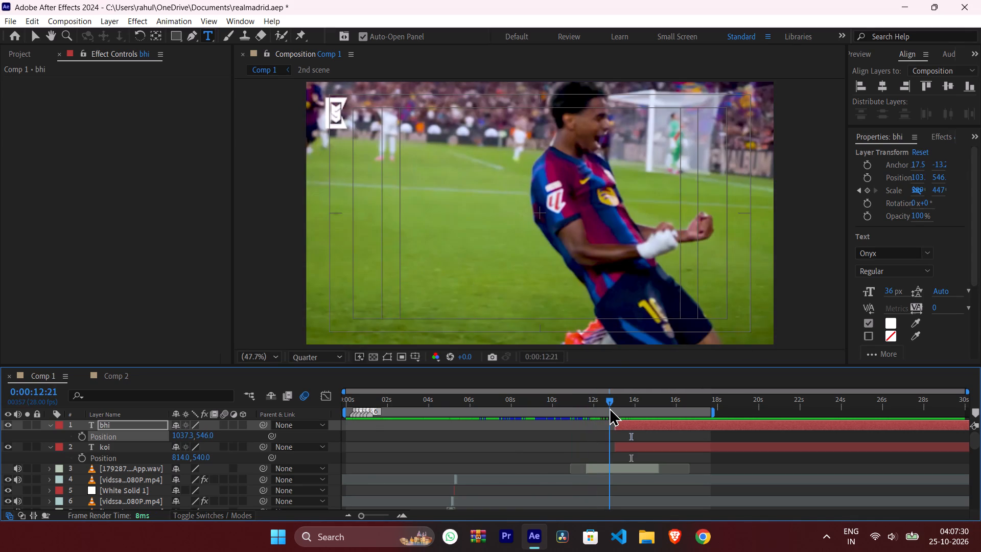
{"action": "left_click_drag", "start_coordinate": [609, 407], "coordinate": [615, 409]}
{"action": "key", "text": "space"}
{"action": "key", "text": "space"}
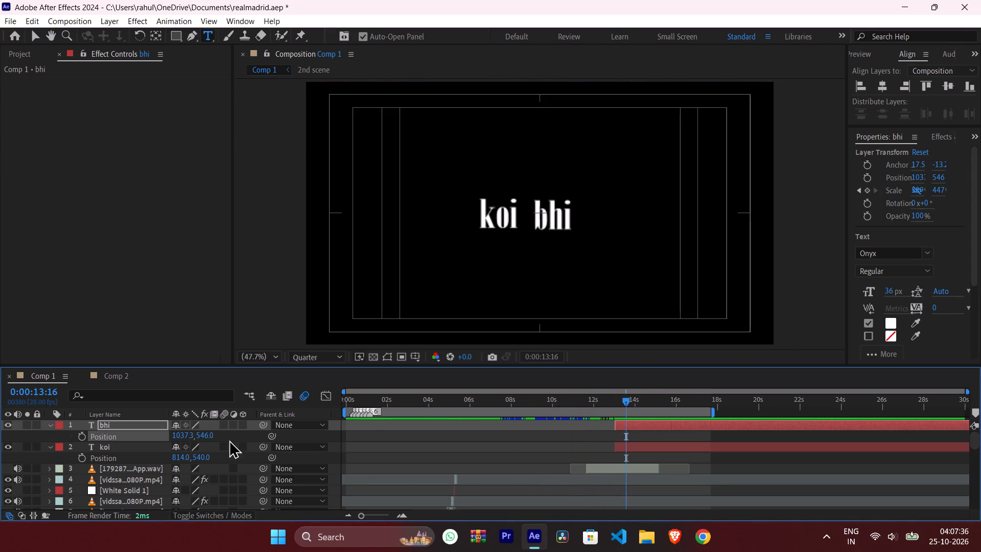
Duplicate the bhi text layer and replace the copy's text with garden.
{"action": "left_click", "coordinate": [122, 425]}
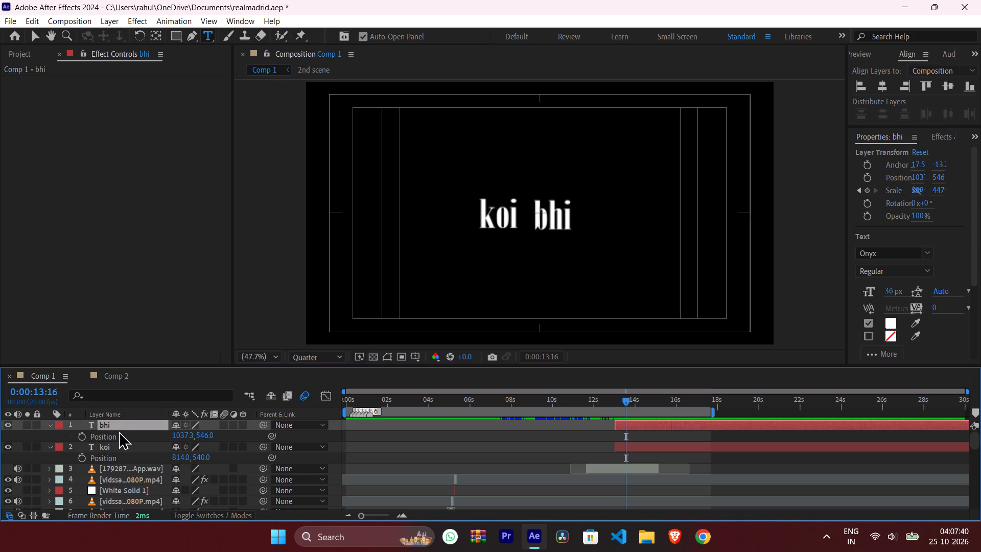
{"action": "key", "text": "ctrl+d"}
{"action": "double_click", "coordinate": [123, 425]}
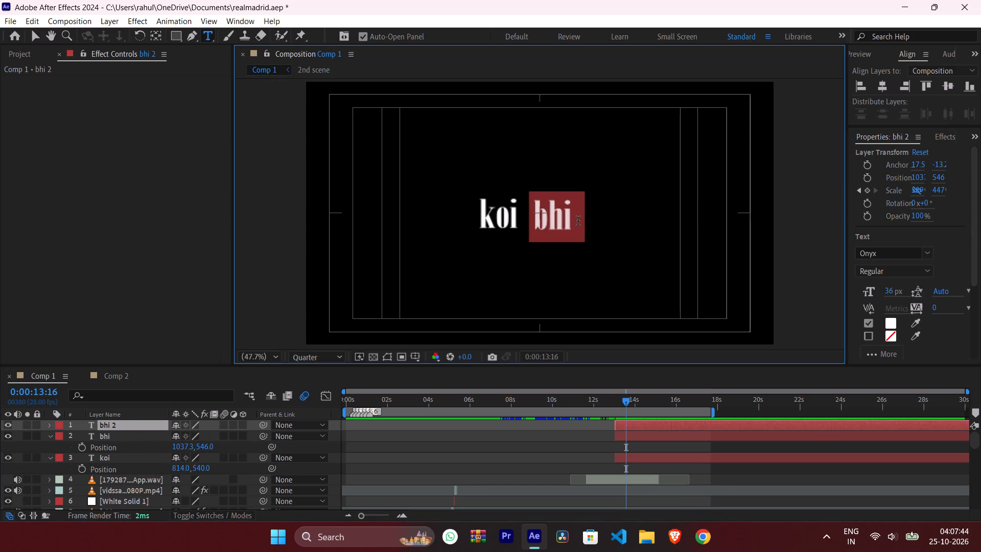
{"action": "type", "text": "garden"}
{"action": "key", "text": "space"}
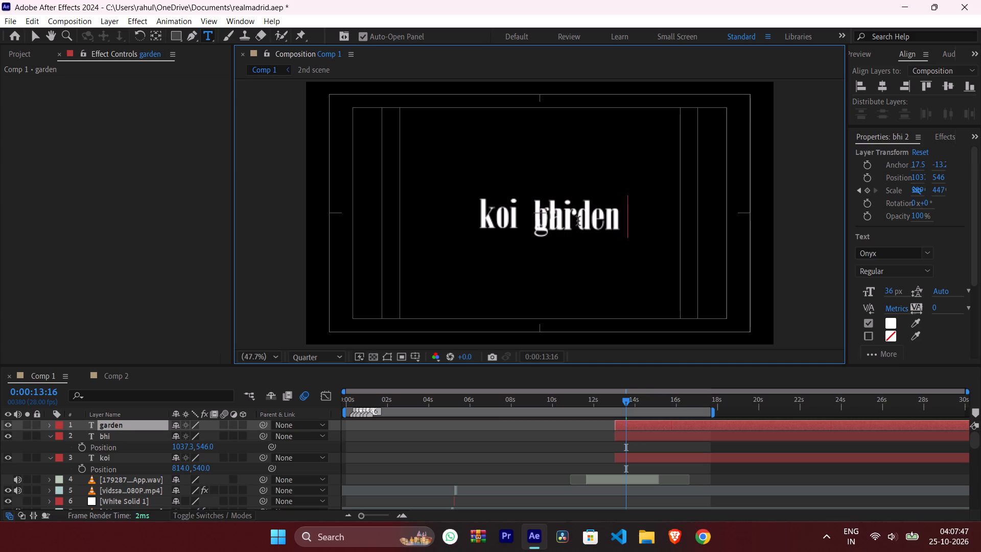
Change the fill colour of the whole word garden to bright yellow.
{"action": "left_click_drag", "start_coordinate": [624, 223], "coordinate": [505, 230]}
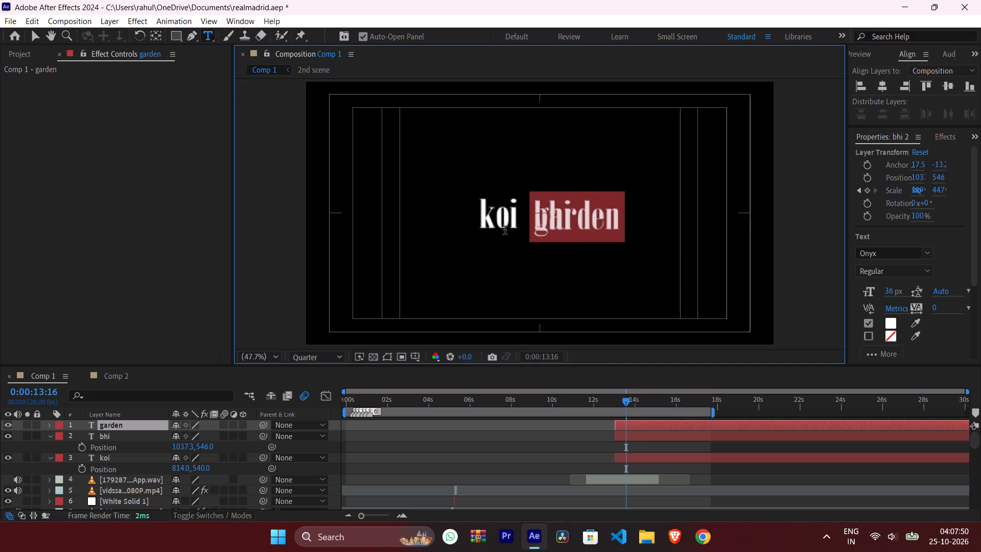
{"action": "left_click_drag", "start_coordinate": [505, 230], "coordinate": [495, 231]}
{"action": "left_click", "coordinate": [889, 321]}
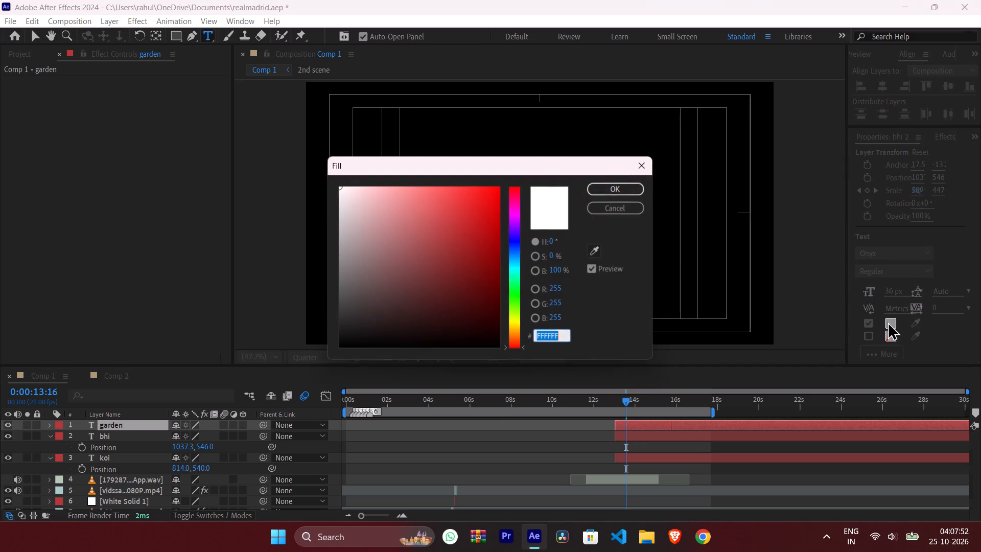
{"action": "left_click", "coordinate": [510, 314]}
{"action": "left_click_drag", "start_coordinate": [448, 235], "coordinate": [467, 218]}
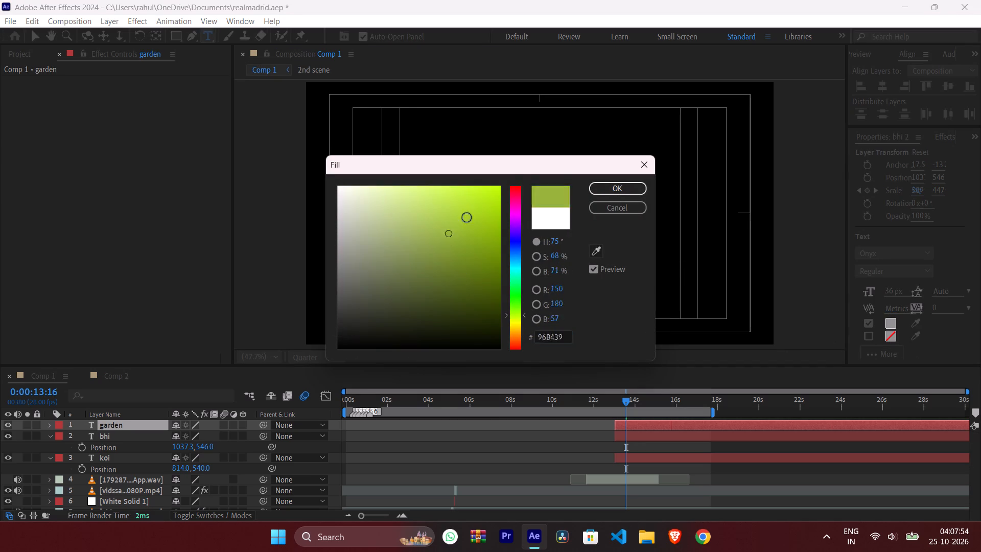
{"action": "left_click_drag", "start_coordinate": [467, 218], "coordinate": [513, 170]}
{"action": "left_click_drag", "start_coordinate": [519, 313], "coordinate": [519, 316]}
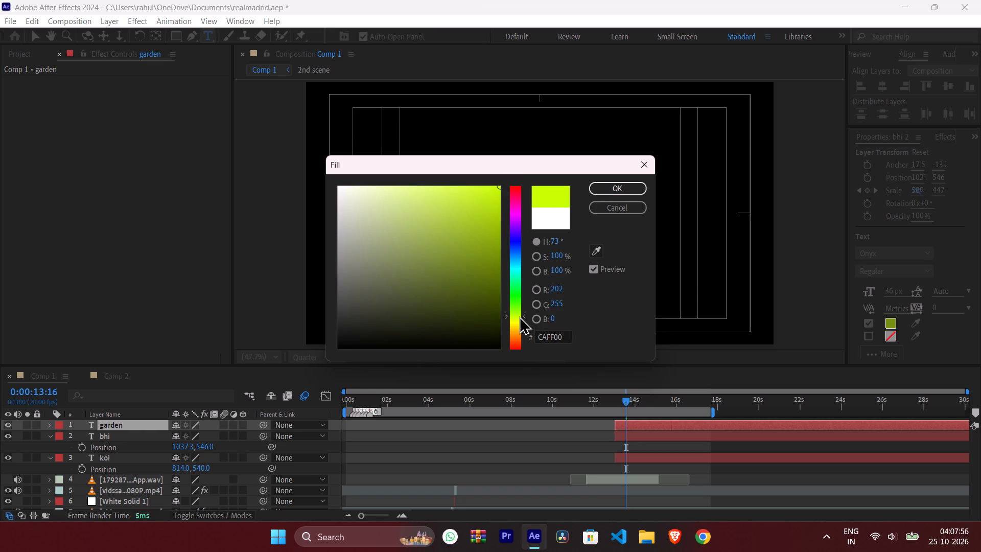
{"action": "left_click_drag", "start_coordinate": [519, 316], "coordinate": [519, 318]}
{"action": "left_click", "coordinate": [600, 185]}
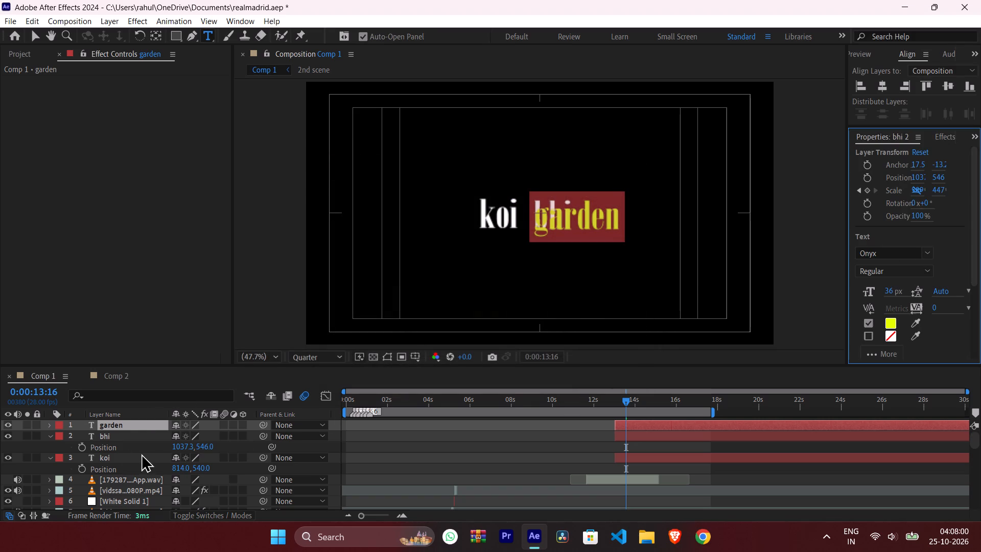
Position the yellow garden text layer beneath the koi bhi line at about 805, 654.
{"action": "key", "text": "p"}
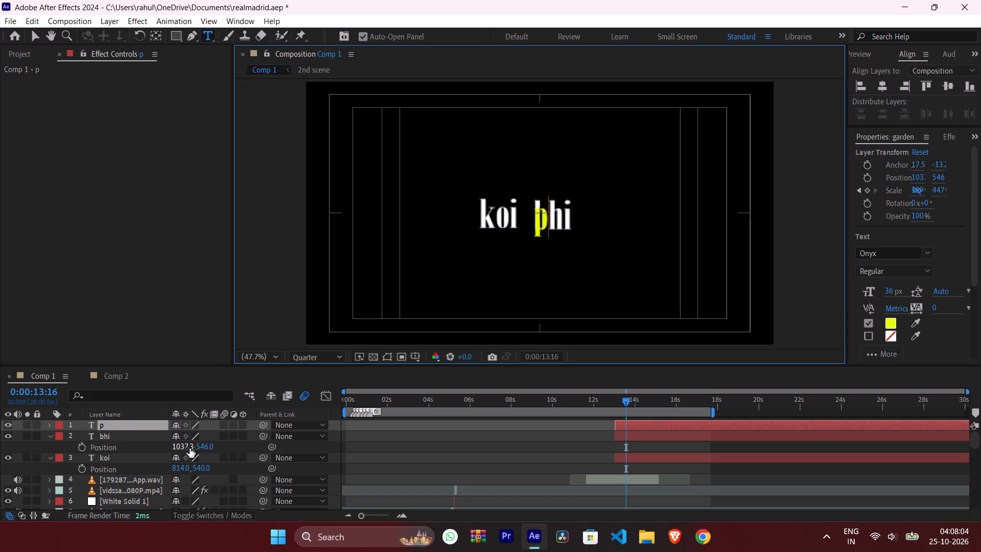
{"action": "key", "text": "ctrl+z"}
{"action": "left_click", "coordinate": [129, 436]}
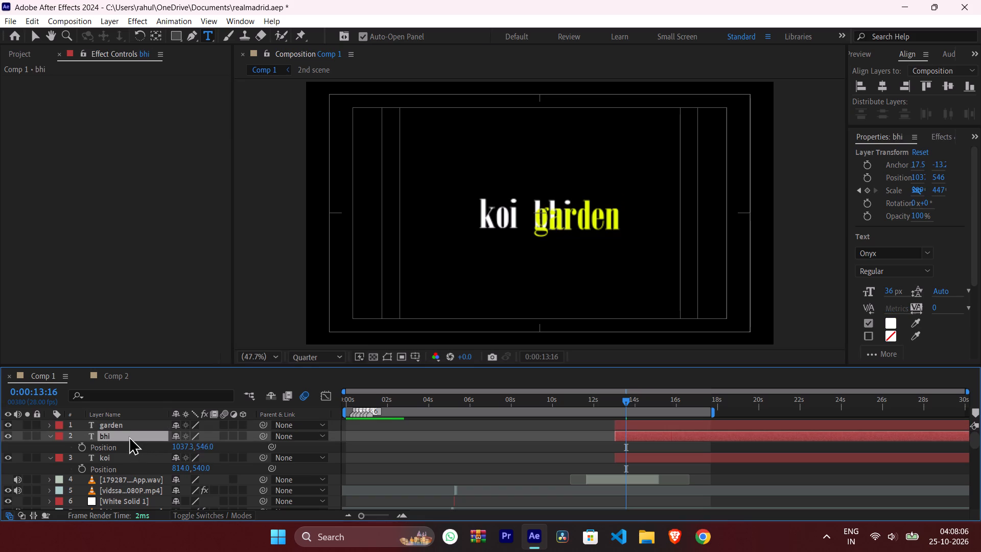
{"action": "left_click", "coordinate": [128, 427]}
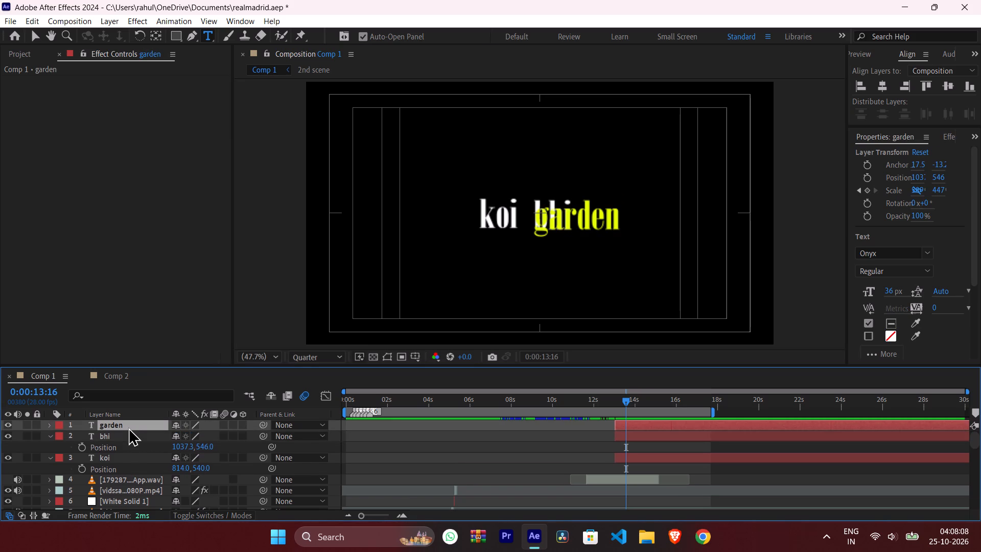
{"action": "key", "text": "p"}
{"action": "left_click_drag", "start_coordinate": [200, 438], "coordinate": [268, 438]}
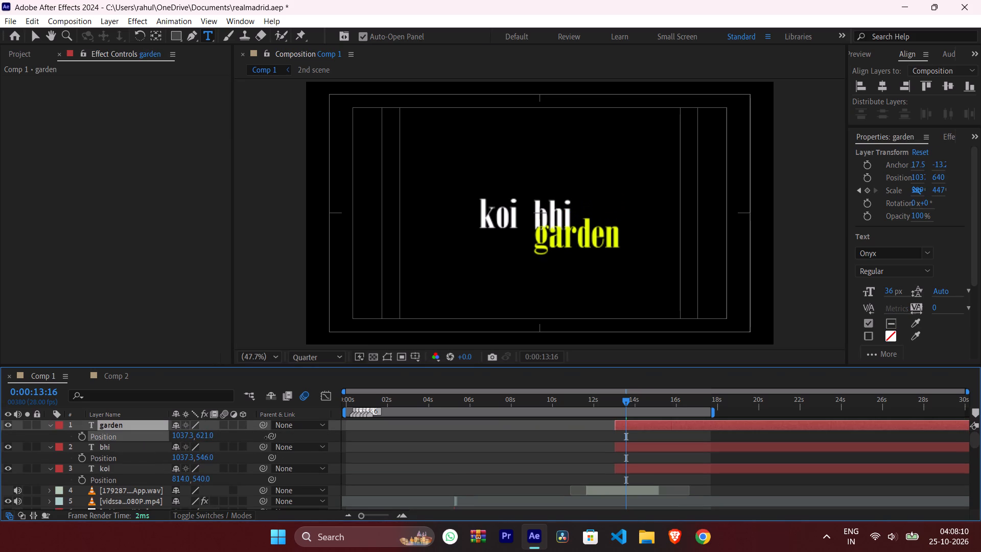
{"action": "left_click_drag", "start_coordinate": [268, 438], "coordinate": [266, 438]}
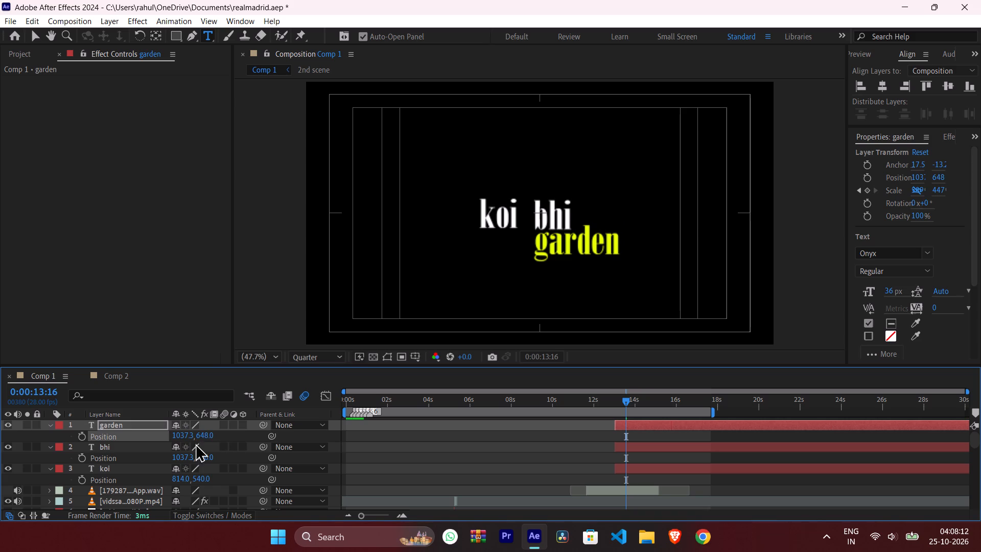
{"action": "left_click_drag", "start_coordinate": [183, 440], "coordinate": [71, 434]}
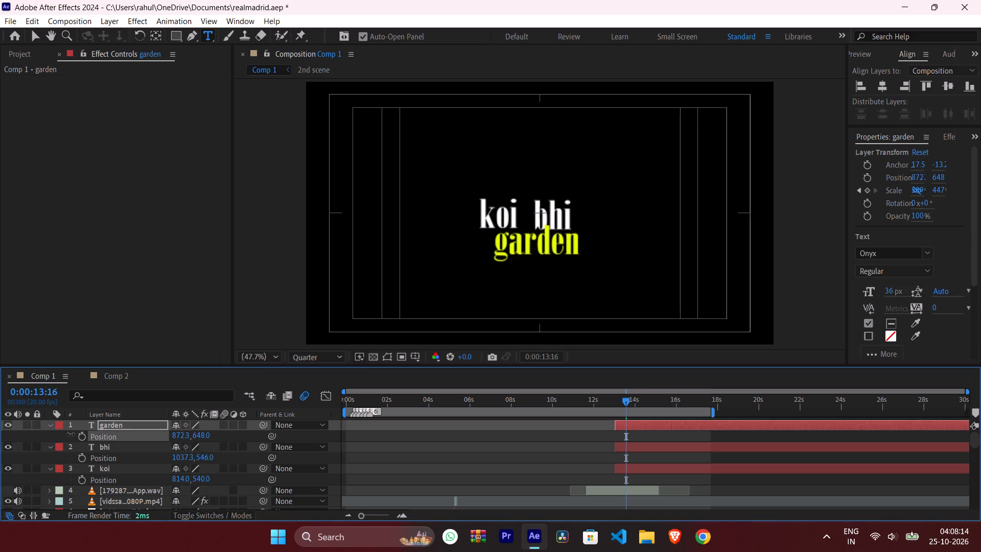
{"action": "left_click_drag", "start_coordinate": [71, 434], "coordinate": [26, 430]}
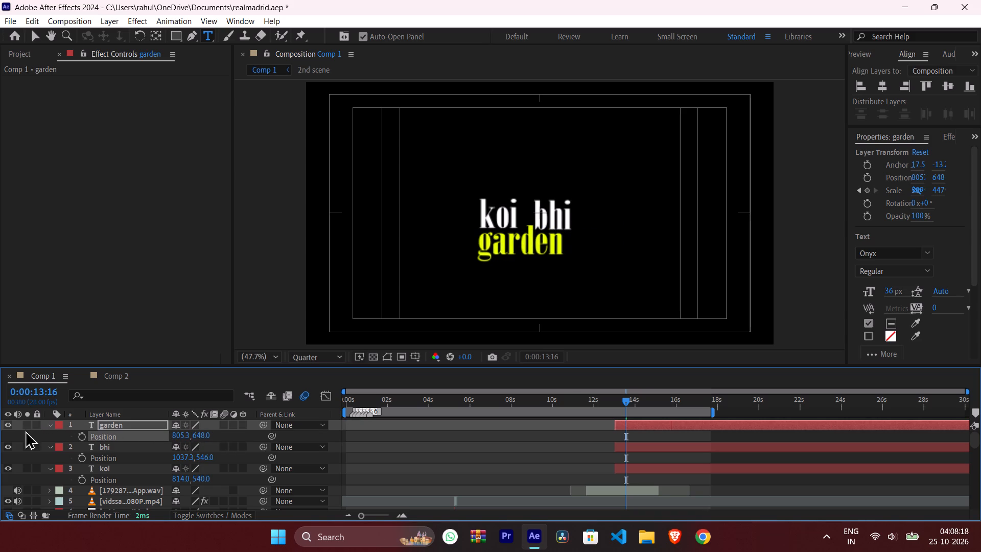
{"action": "left_click_drag", "start_coordinate": [199, 435], "coordinate": [199, 435]}
{"action": "left_click_drag", "start_coordinate": [199, 435], "coordinate": [204, 435]}
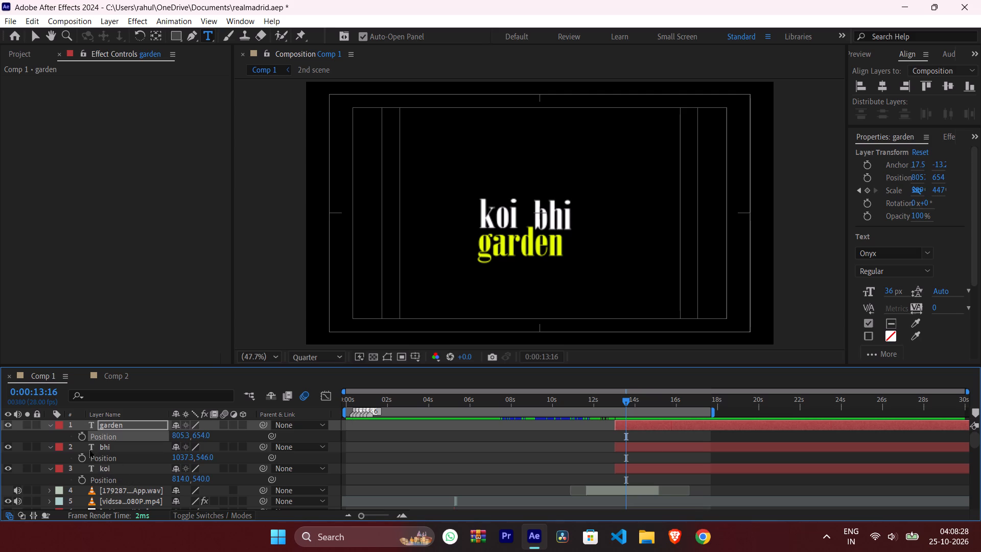
Raise the title in the frame, moving koi and bhi together to vertical positions of about 467 and 473, and garden to about 599.
{"action": "left_click_drag", "start_coordinate": [84, 446], "coordinate": [158, 481]}
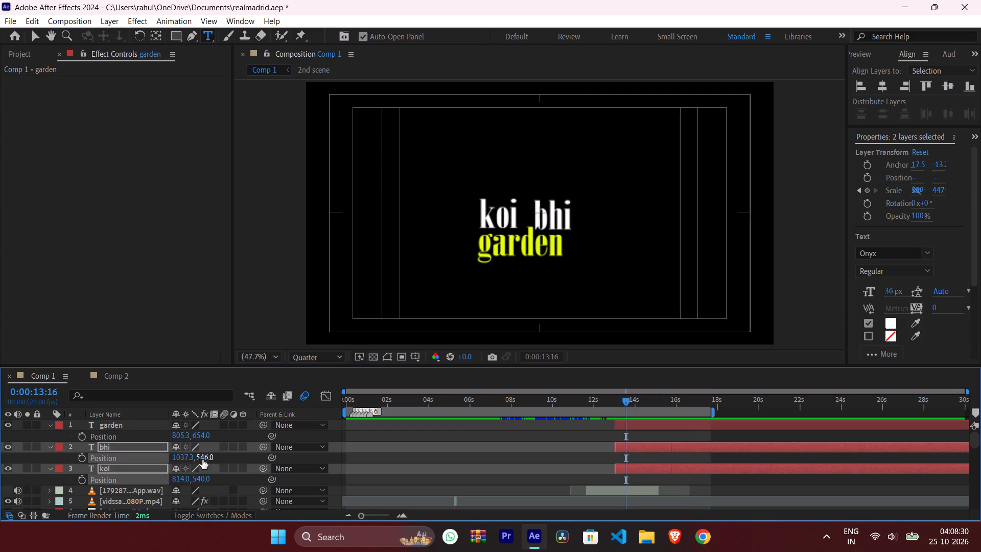
{"action": "left_click_drag", "start_coordinate": [203, 459], "coordinate": [171, 458]}
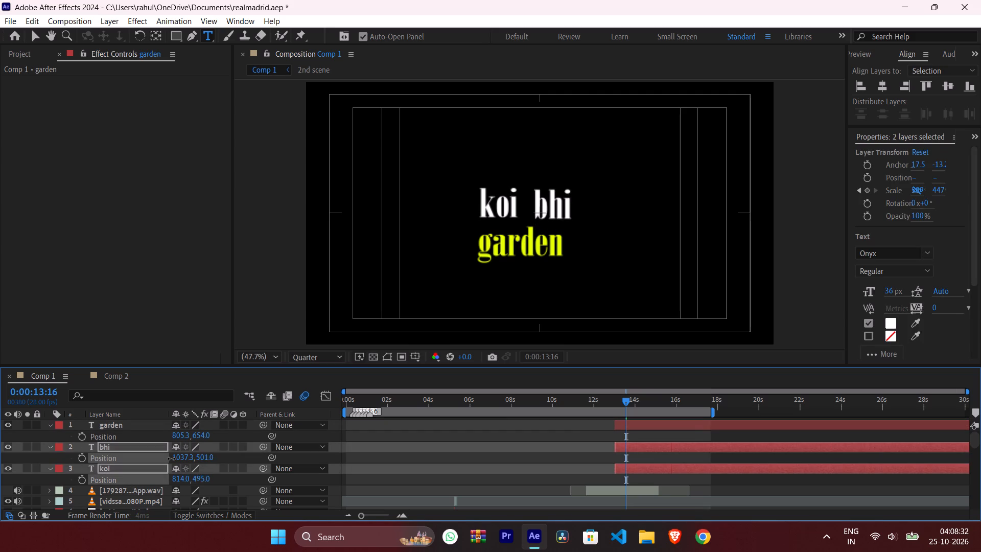
{"action": "left_click_drag", "start_coordinate": [171, 458], "coordinate": [159, 456]}
{"action": "left_click_drag", "start_coordinate": [199, 435], "coordinate": [158, 444]}
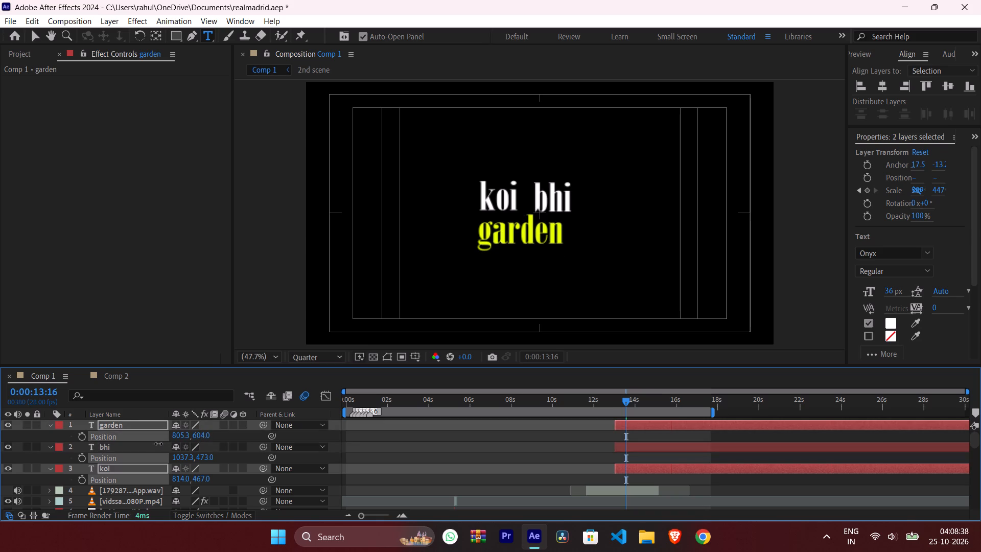
{"action": "left_click_drag", "start_coordinate": [158, 444], "coordinate": [155, 444]}
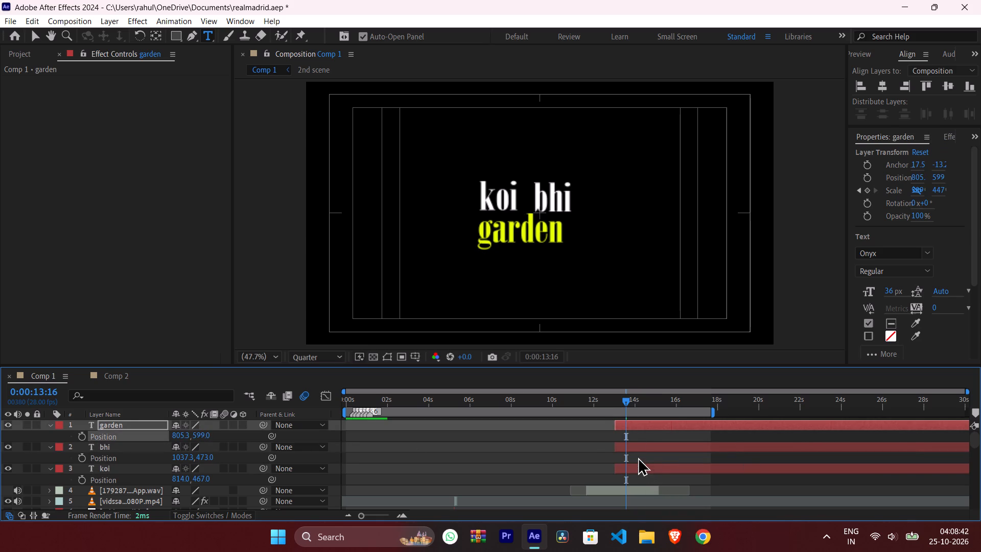
Stagger the title words in time, starting the bhi layer at about 0:00:13:16 and the garden layer near 14 seconds.
{"action": "left_click", "coordinate": [635, 464]}
{"action": "left_click_drag", "start_coordinate": [637, 449], "coordinate": [649, 449]}
{"action": "left_click_drag", "start_coordinate": [640, 424], "coordinate": [658, 423]}
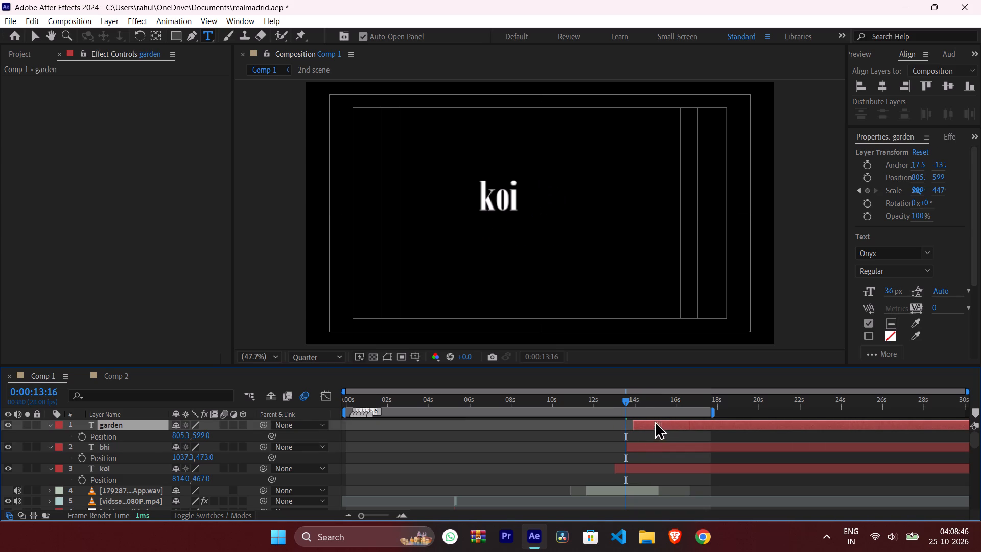
Preview the staggered koi bhi garden title from the end of the celebration clip, stopping at 0:00:14:14.
{"action": "left_click_drag", "start_coordinate": [627, 398], "coordinate": [590, 406]}
{"action": "key", "text": "space"}
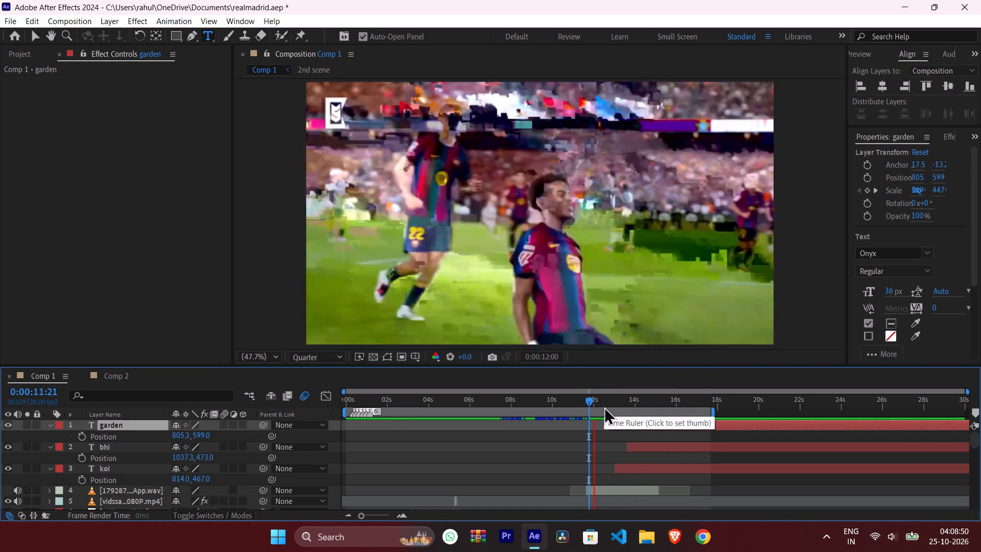
{"action": "left_click_drag", "start_coordinate": [589, 399], "coordinate": [615, 398]}
{"action": "key", "text": "space"}
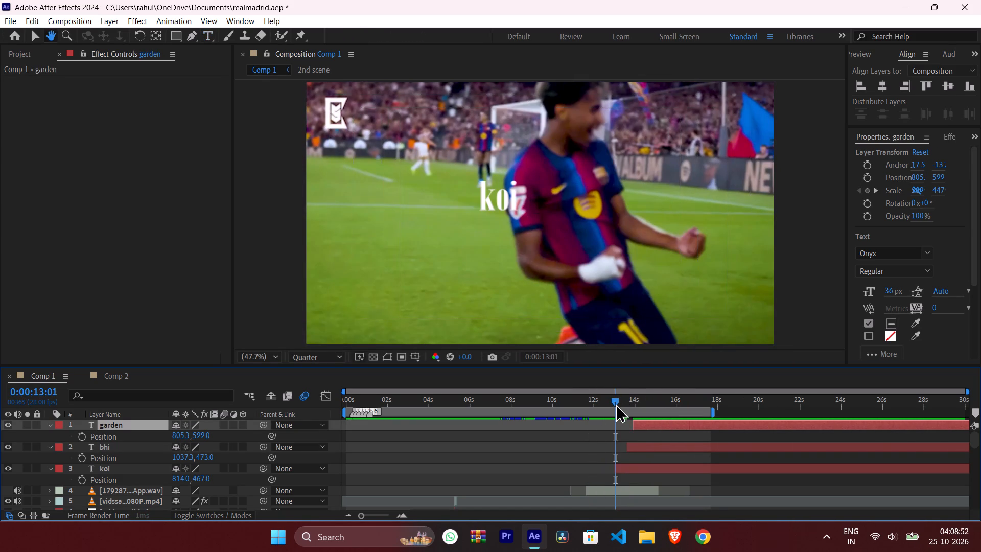
{"action": "key", "text": "space"}
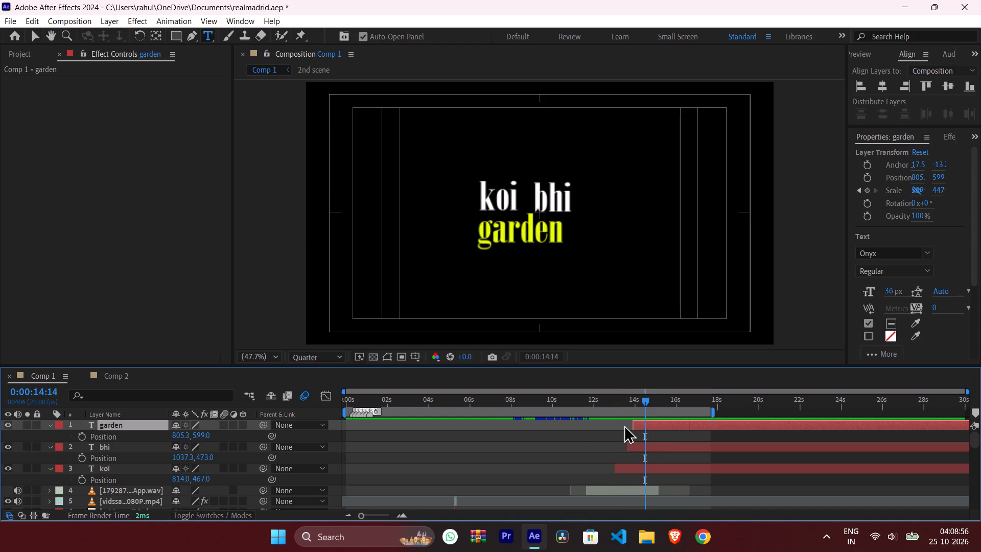
Shift the garden, bhi and koi layers together to start earlier, with koi beginning at about 12.4 seconds.
{"action": "left_click_drag", "start_coordinate": [624, 425], "coordinate": [664, 477]}
{"action": "left_click_drag", "start_coordinate": [663, 472], "coordinate": [649, 472]}
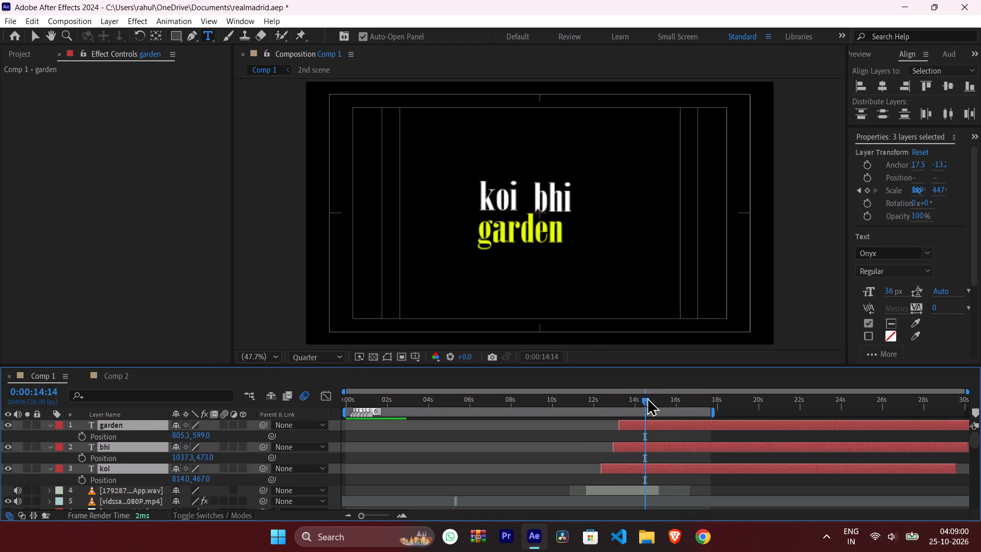
Preview the retimed title from 0:00:12:02 and open the preview resolution choices.
{"action": "left_click_drag", "start_coordinate": [644, 397], "coordinate": [594, 415]}
{"action": "key", "text": "space"}
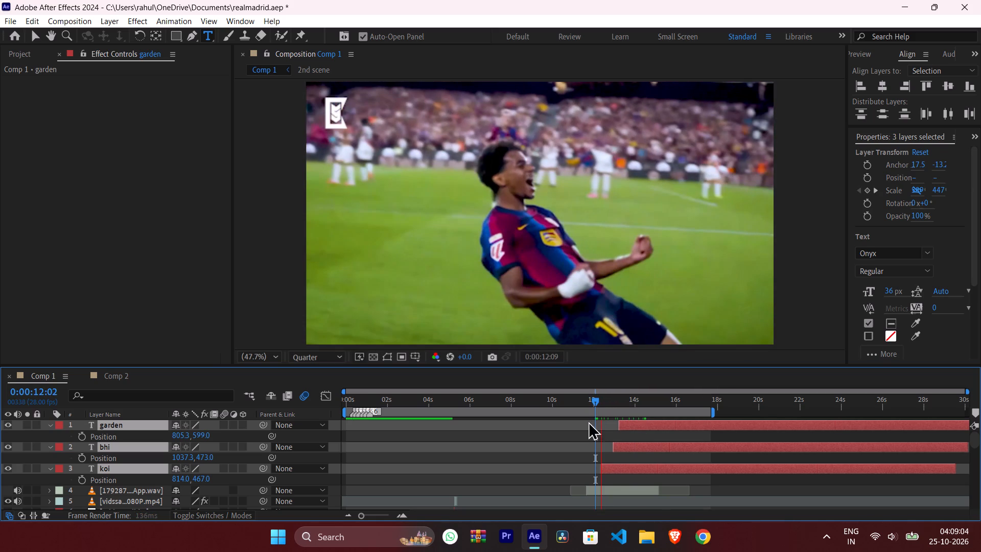
{"action": "left_click", "coordinate": [326, 357]}
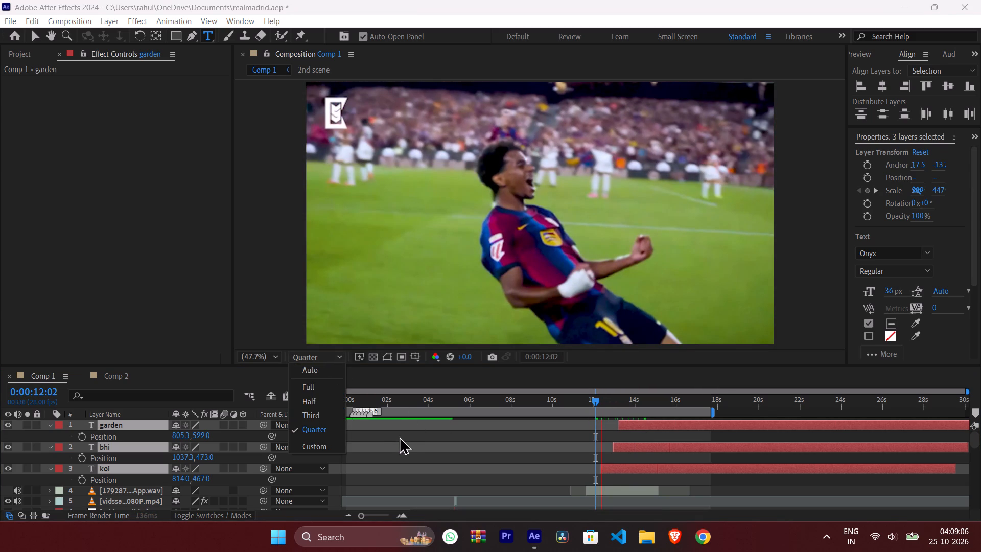
Save the changes to realmadrid.aep and close After Effects.
{"action": "key", "text": "ctrl+s"}
{"action": "key", "text": "ctrl+s"}
{"action": "left_click", "coordinate": [980, 0]}
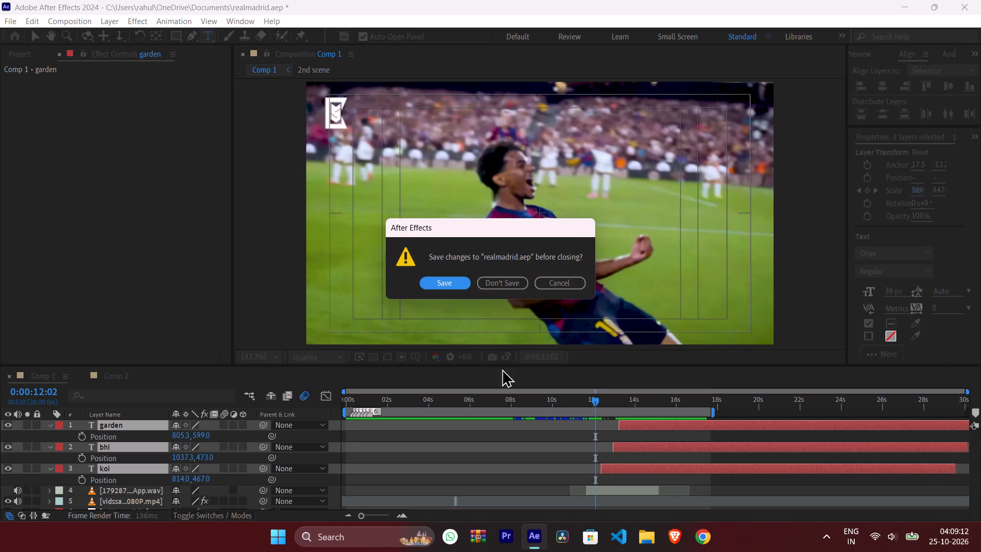
{"action": "left_click", "coordinate": [446, 279]}
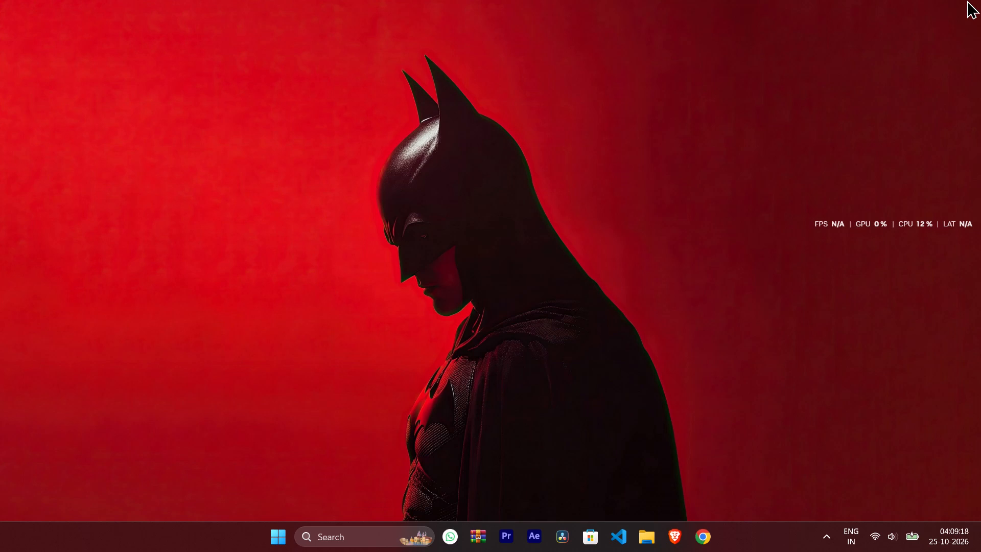
Open the Windows power options.
{"action": "left_click", "coordinate": [274, 532]}
{"action": "left_click", "coordinate": [648, 500]}
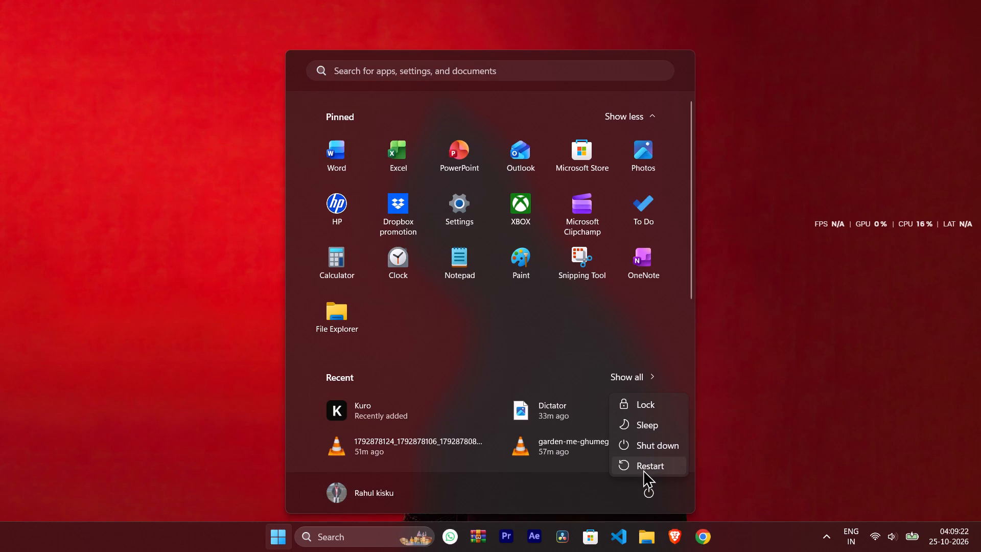